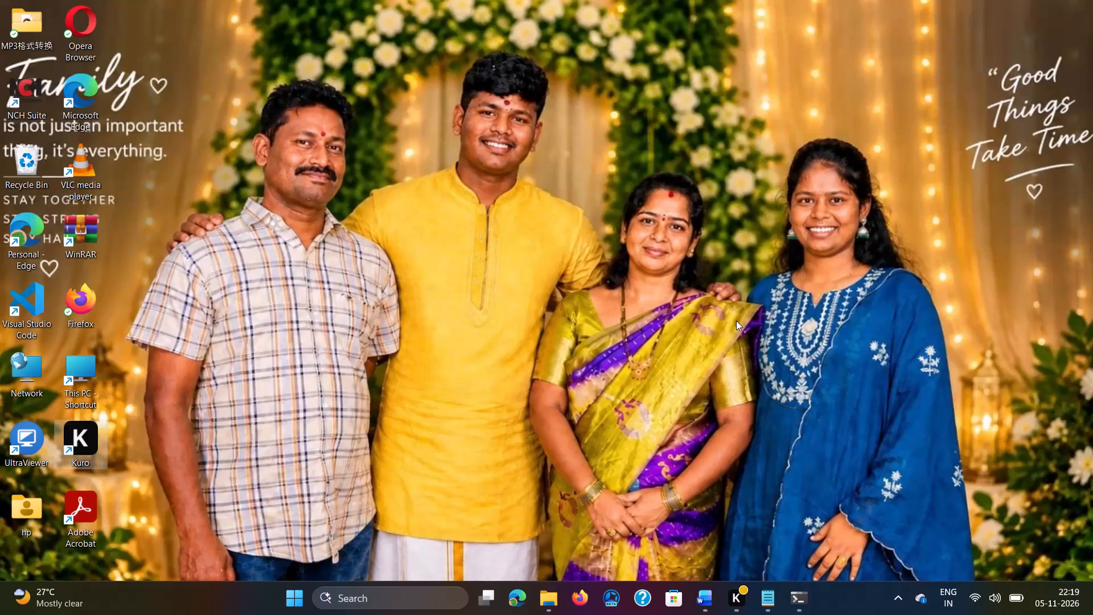
pyautogui.click(548, 605)
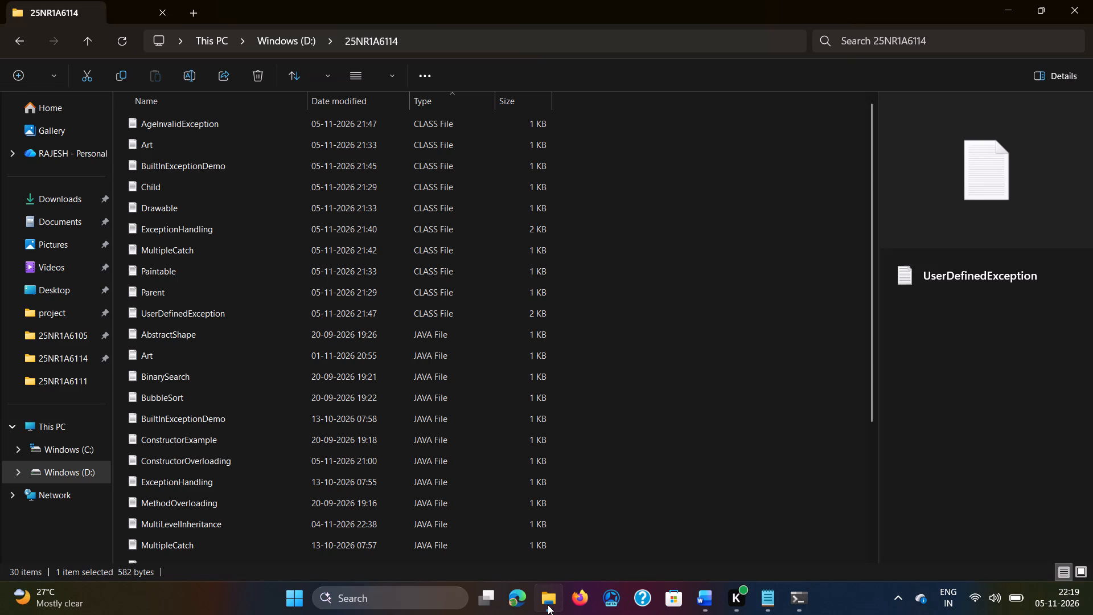
pyautogui.click(92, 356)
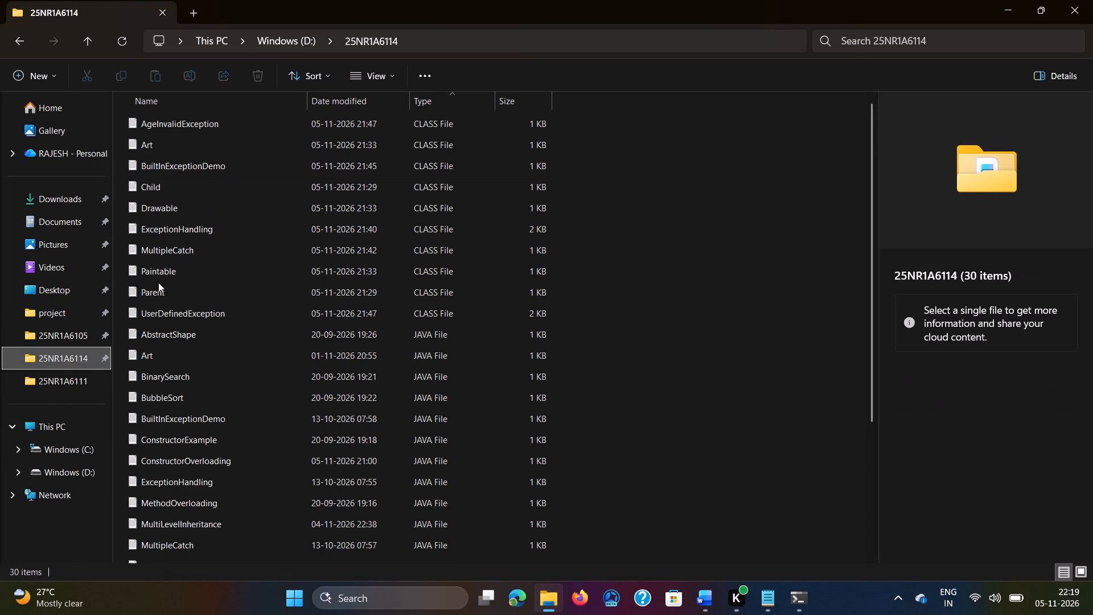
pyautogui.tripleClick(59, 359)
pyautogui.doubleClick(85, 359)
pyautogui.scroll(-3, 255, 236)
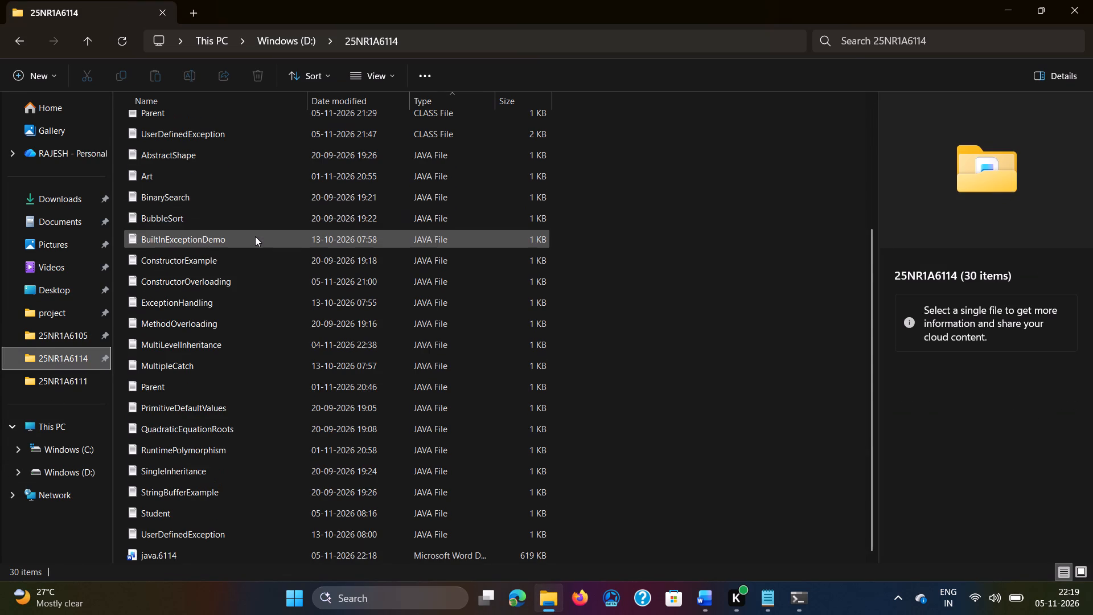
pyautogui.scroll(-2, 255, 236)
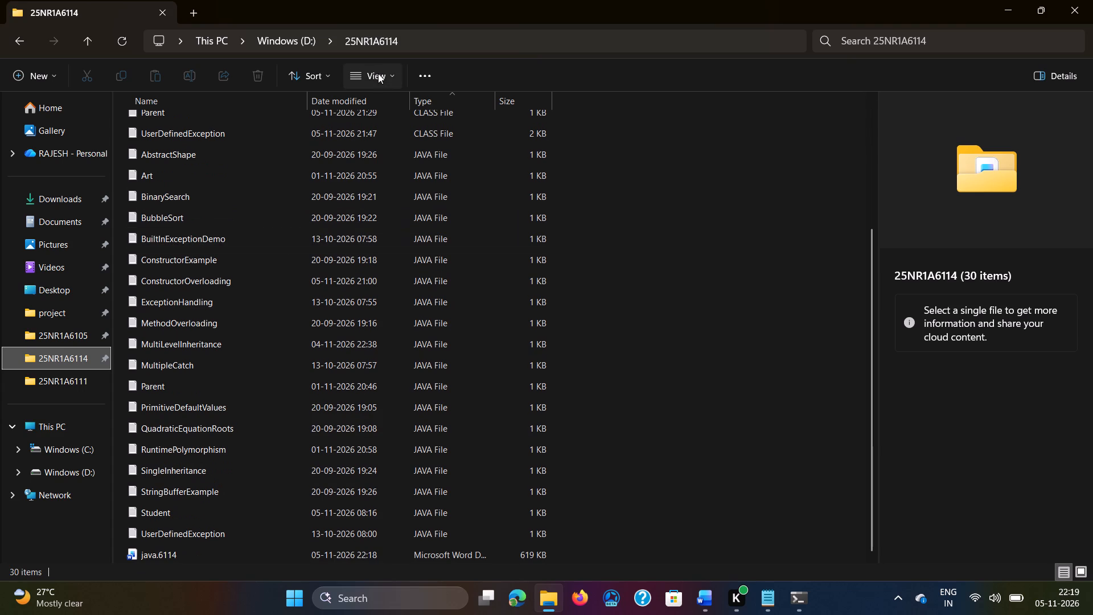
# Sort the folder's files by type in descending order.
pyautogui.moveTo(378, 73); pyautogui.dragTo(382, 84)
pyautogui.click(382, 84)
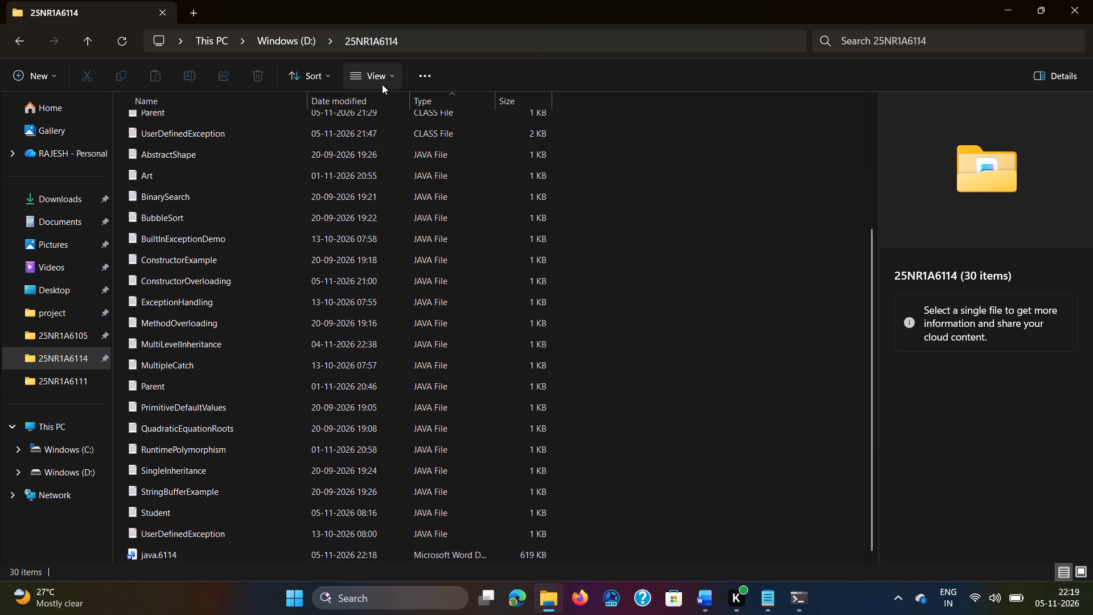
pyautogui.click(382, 84)
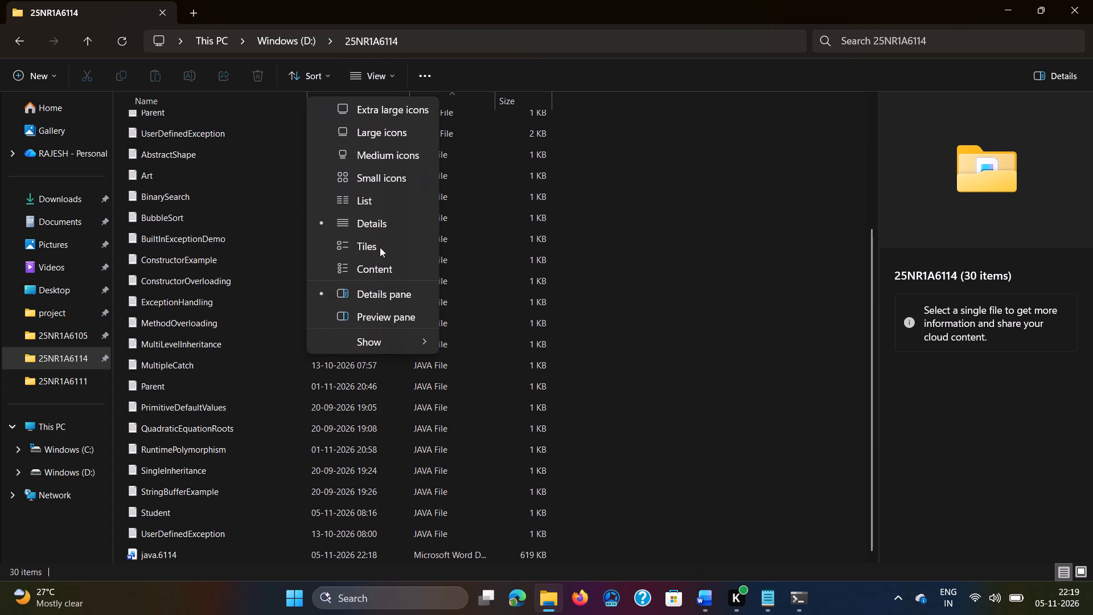
pyautogui.click(324, 68)
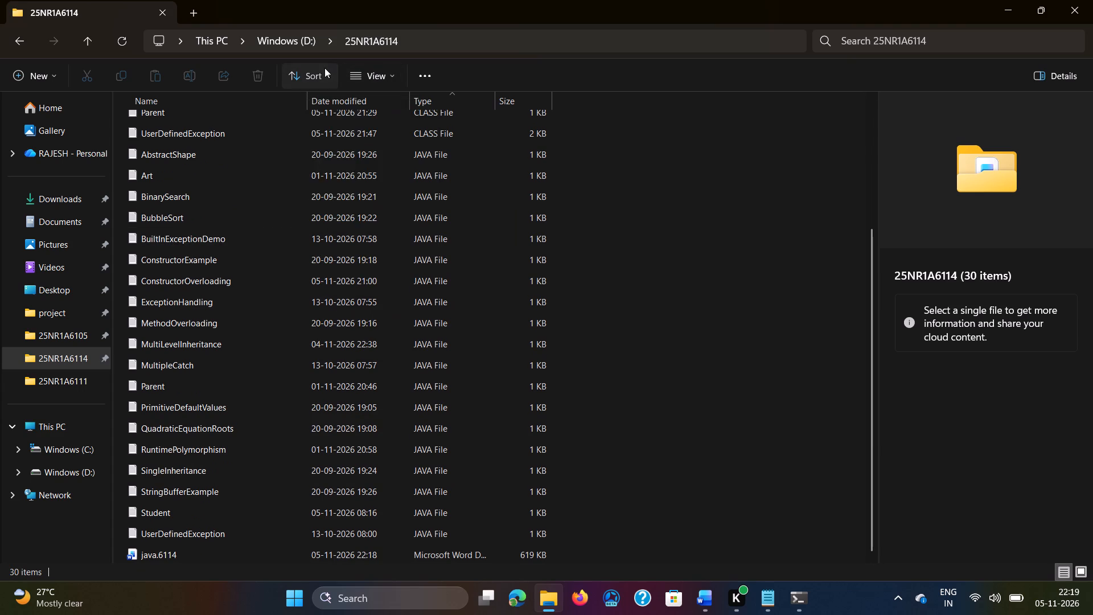
pyautogui.click(327, 151)
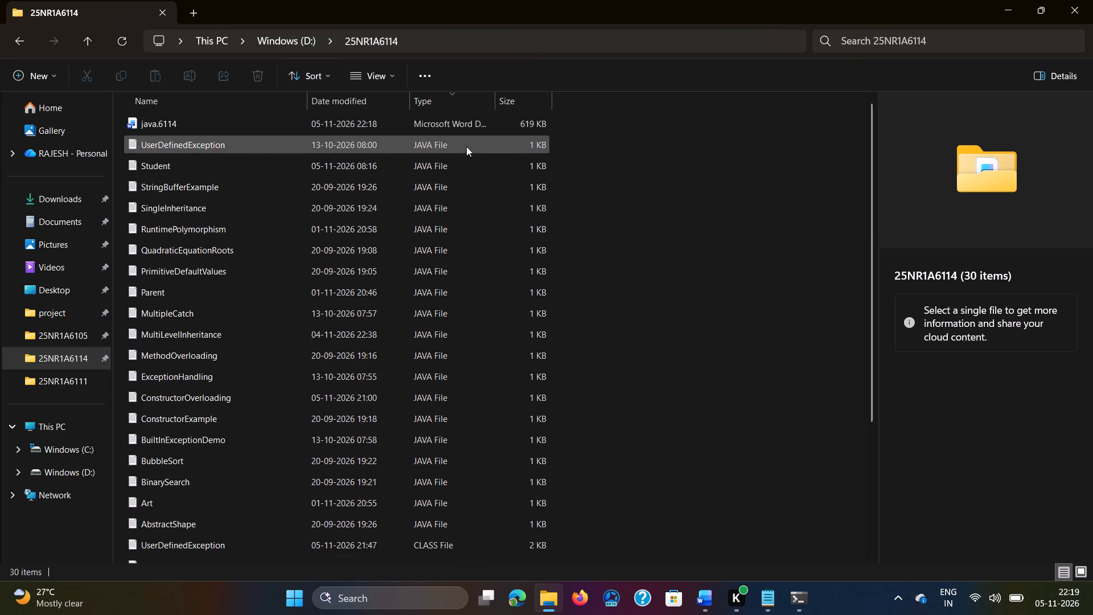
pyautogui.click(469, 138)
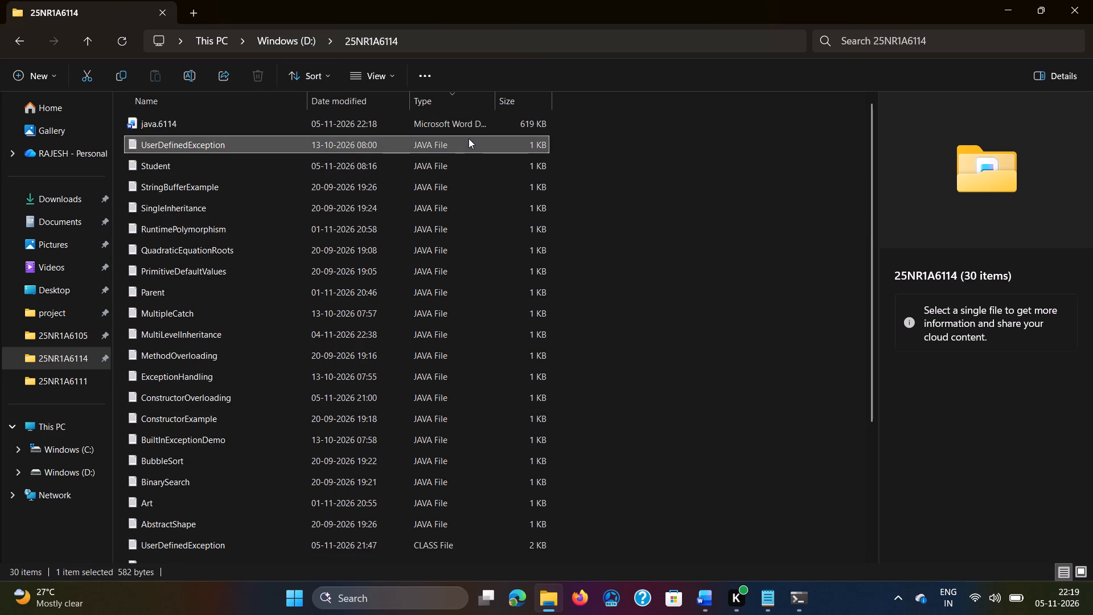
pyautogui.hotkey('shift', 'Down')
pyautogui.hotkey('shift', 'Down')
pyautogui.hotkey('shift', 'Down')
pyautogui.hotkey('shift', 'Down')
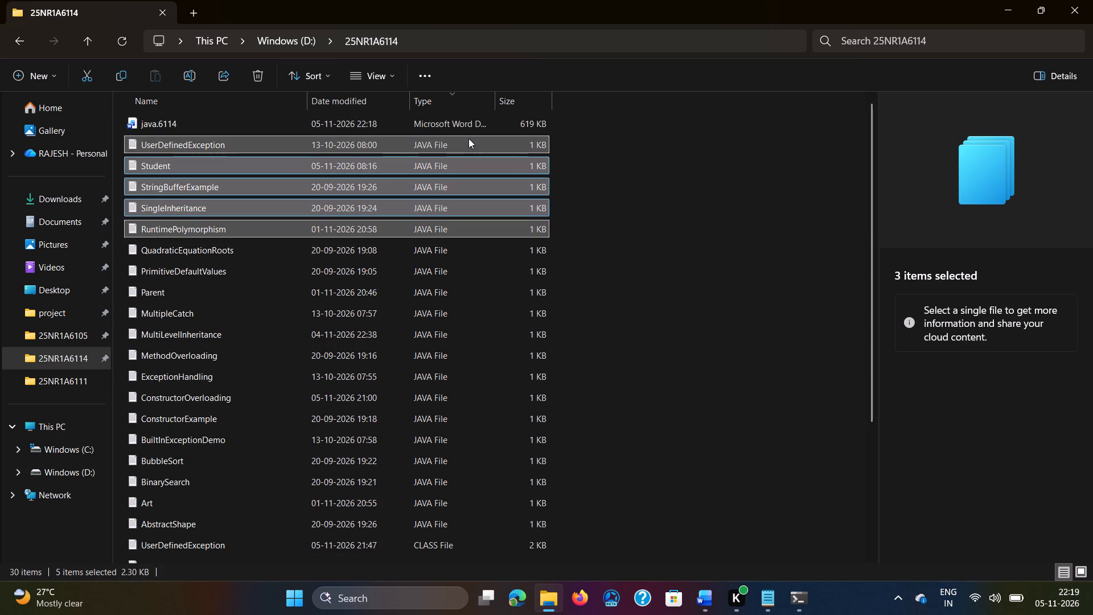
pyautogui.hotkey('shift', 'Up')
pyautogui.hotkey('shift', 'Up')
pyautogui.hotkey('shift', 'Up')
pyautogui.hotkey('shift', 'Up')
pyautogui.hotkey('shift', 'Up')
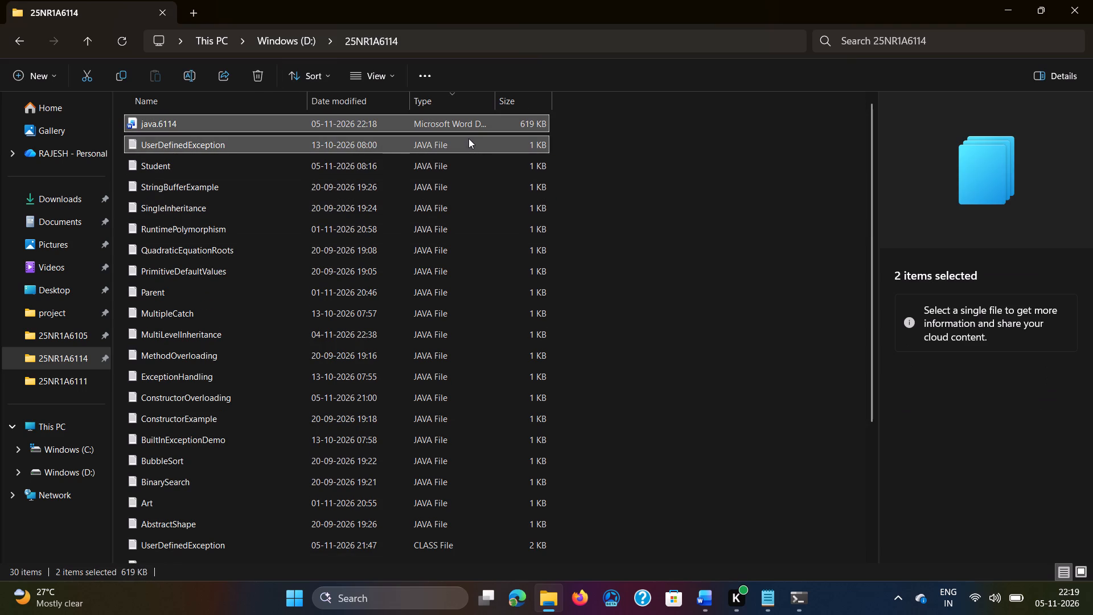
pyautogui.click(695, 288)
# Delete all the CLASS files, from UserDefinedException through AgeInvalidException, from the folder.
pyautogui.scroll(-1, 450, 490)
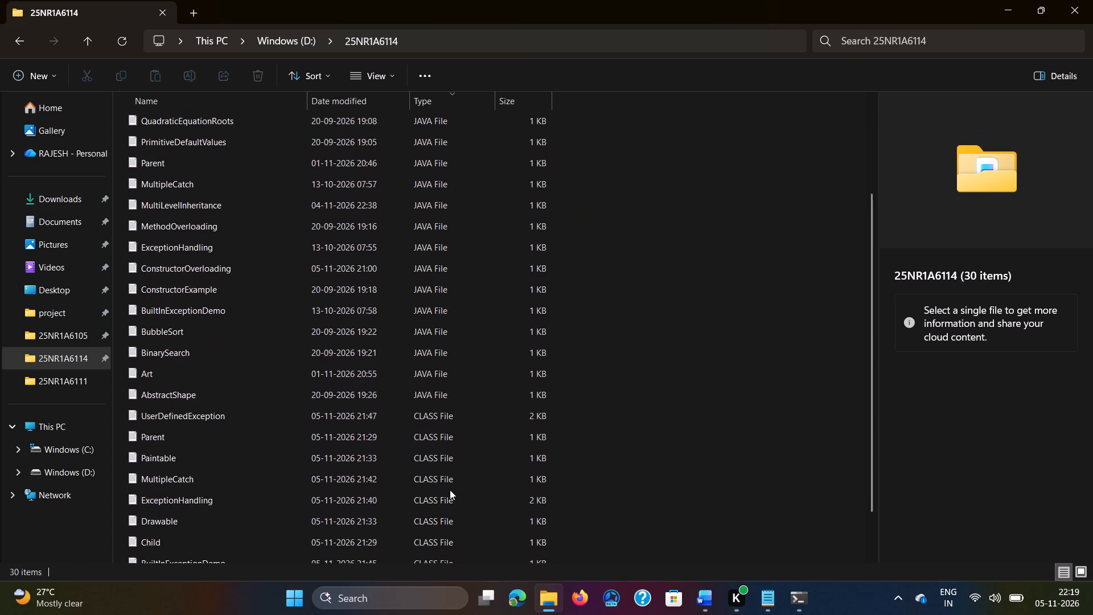
pyautogui.scroll(-1, 450, 490)
pyautogui.click(445, 418)
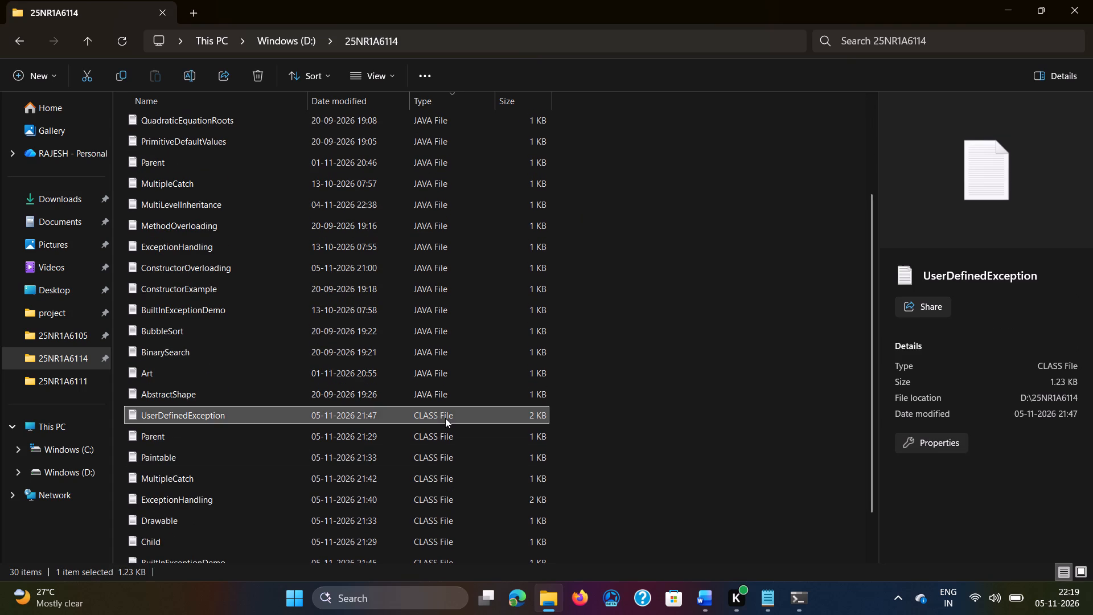
pyautogui.hotkey('shift', 'Down')
pyautogui.hotkey('shift', 'Down')
pyautogui.hotkey('shift', 'Down')
pyautogui.hotkey('shift', 'Down')
pyautogui.hotkey('shift', 'Down')
pyautogui.hotkey('shift', 'Down')
pyautogui.hotkey('shift', 'Down')
pyautogui.hotkey('shift', 'Down')
pyautogui.hotkey('shift', 'Down')
pyautogui.hotkey('shift', 'Down')
pyautogui.hotkey('shift', 'Down')
pyautogui.hotkey('shift', 'Down')
pyautogui.hotkey('shift', 'Down')
pyautogui.hotkey('shift', 'Down')
pyautogui.hotkey('shift', 'Down')
pyautogui.hotkey('shift', 'Down')
pyautogui.hotkey('shift', 'Down')
pyautogui.hotkey('shift', 'Down')
pyautogui.hotkey('shift', 'Down')
pyautogui.hotkey('shift', 'Down')
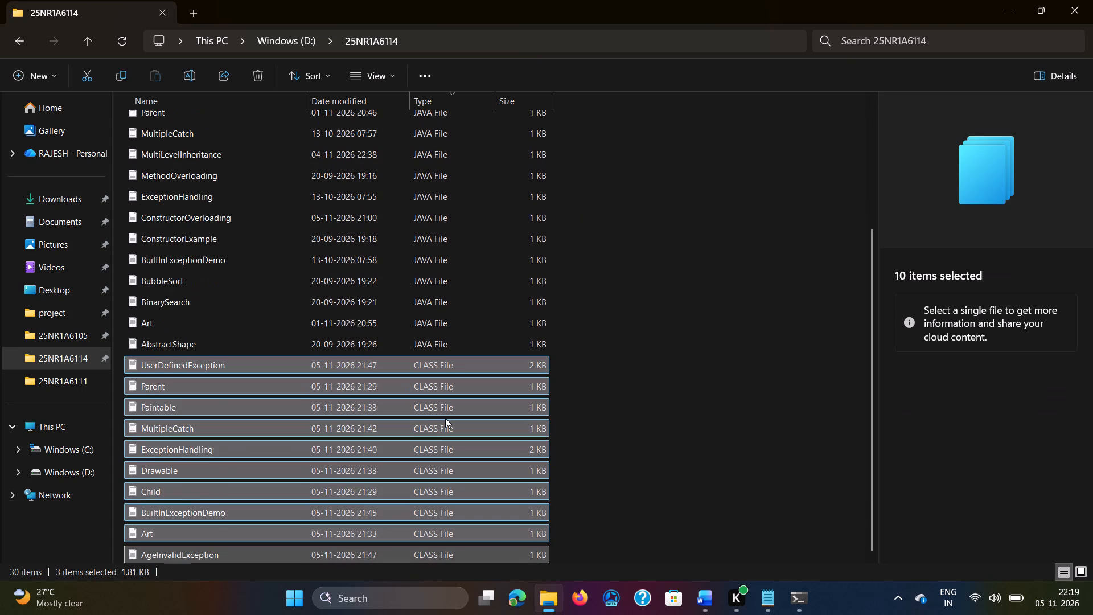
pyautogui.hotkey('ctrl', 'd')
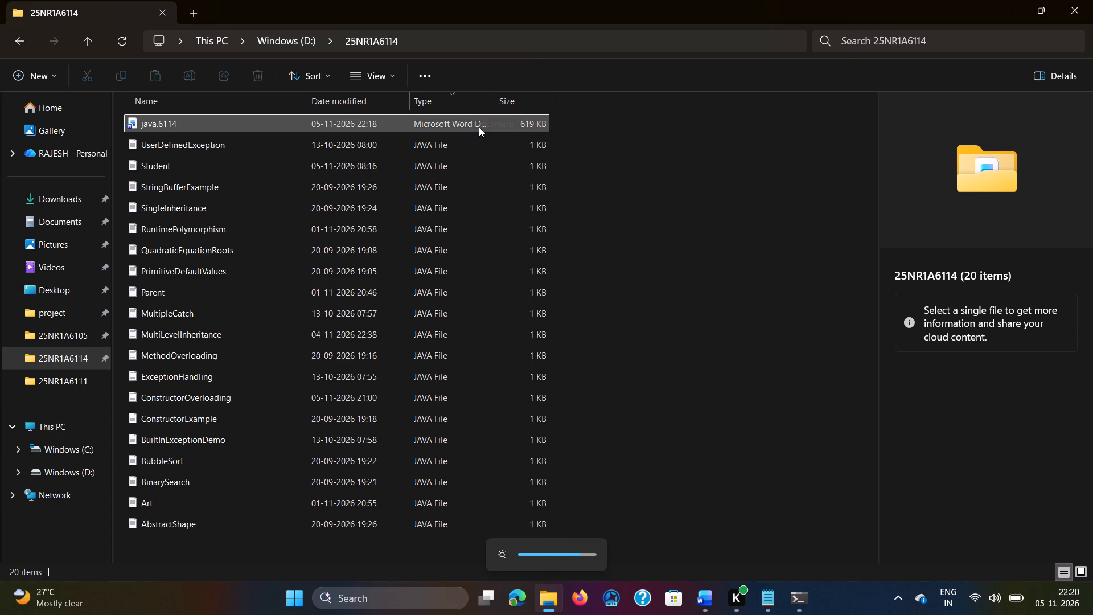
# Open the java.6114 Word document from the folder.
pyautogui.doubleClick(479, 127)
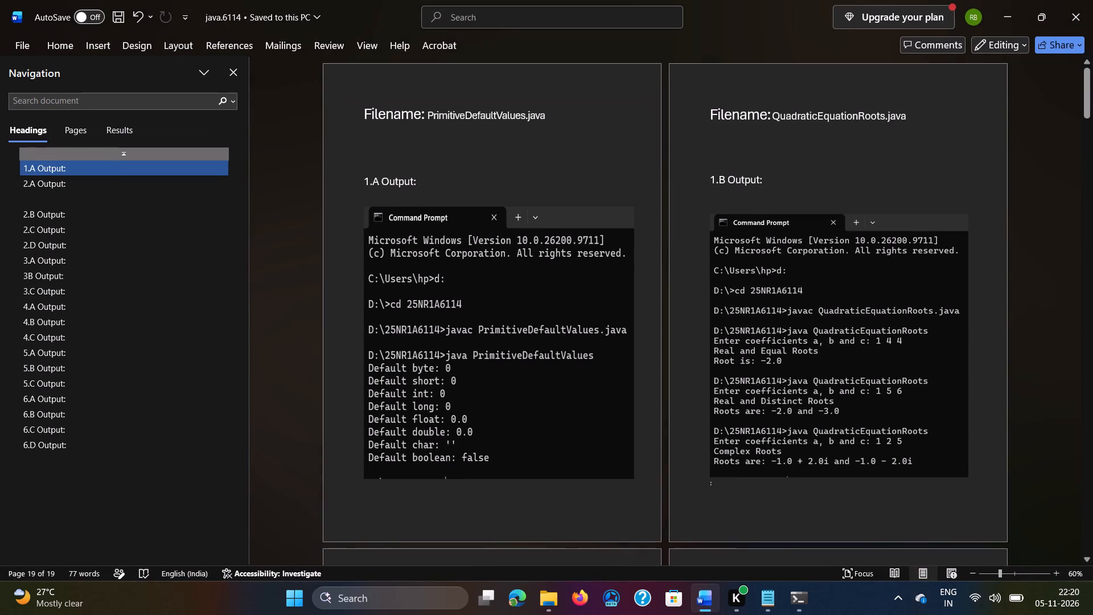
# Remove the "Filename" label before Student.java on the 2.A page, along with the extra blank lines above it.
pyautogui.scroll(-2, 620, 237)
pyautogui.keyDown('ctrl'); pyautogui.scroll(-2, 620, 237); pyautogui.keyUp('ctrl')
pyautogui.click(874, 140)
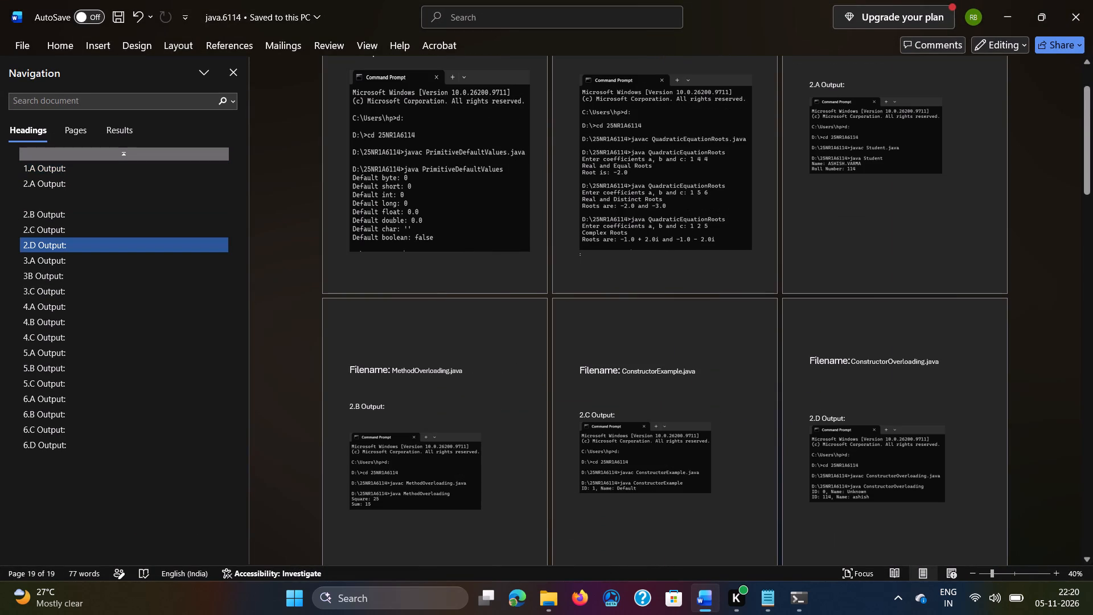
pyautogui.scroll(1, 874, 140)
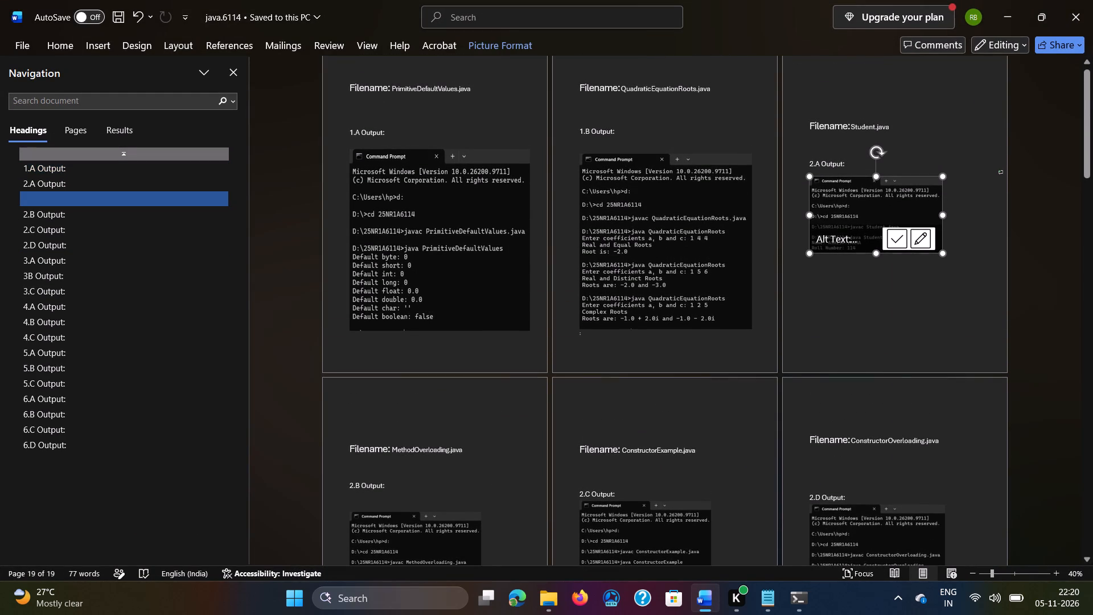
pyautogui.click(802, 120)
pyautogui.click(802, 120)
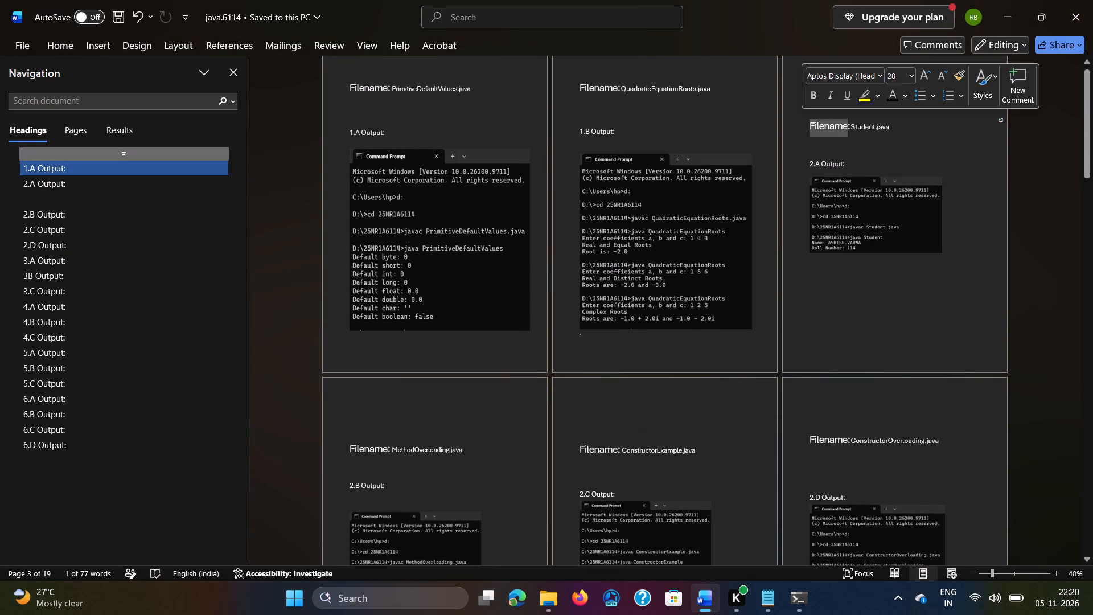
pyautogui.press('BackSpace')
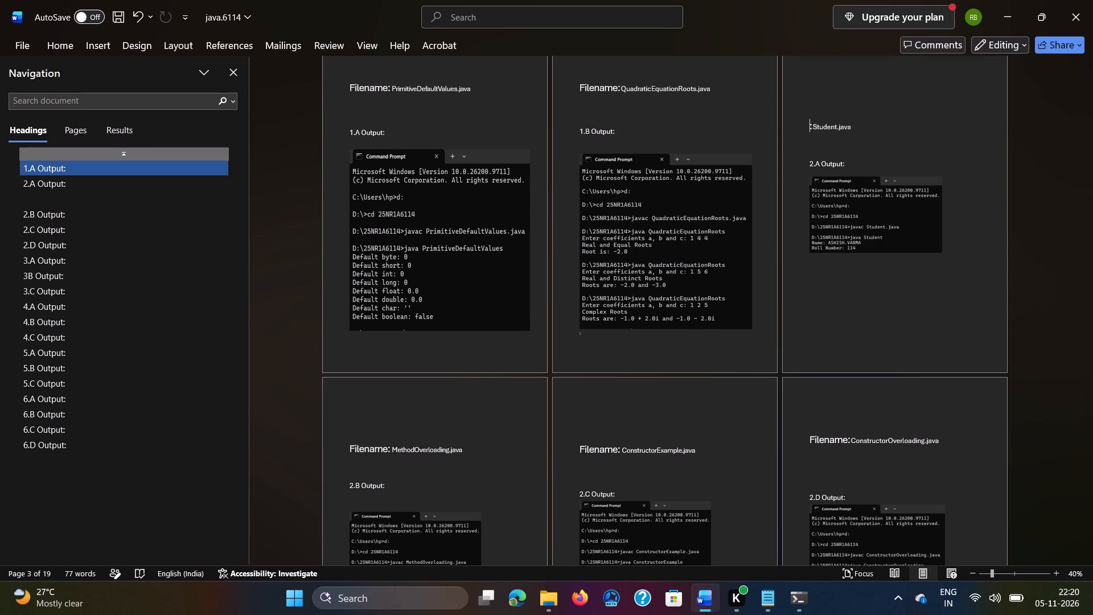
pyautogui.write('EIL')
pyautogui.write('SW')
pyautogui.press('BackSpace')
pyautogui.press('BackSpace')
pyautogui.press('BackSpace')
pyautogui.press('BackSpace')
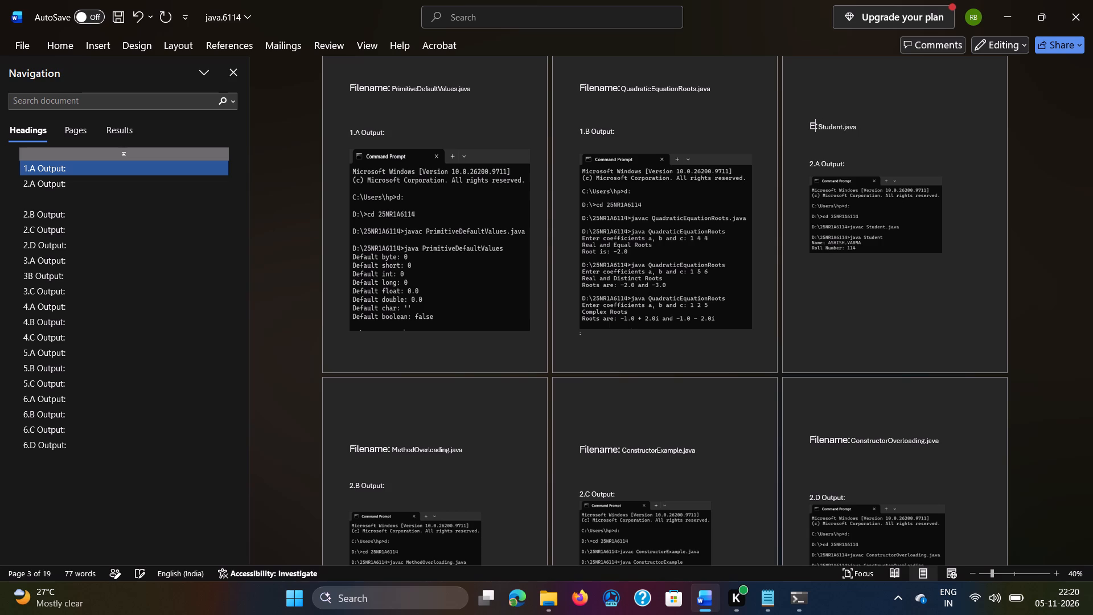
pyautogui.press('BackSpace')
pyautogui.press('BackSpace')
pyautogui.press('BackSpace')
pyautogui.press('BackSpace')
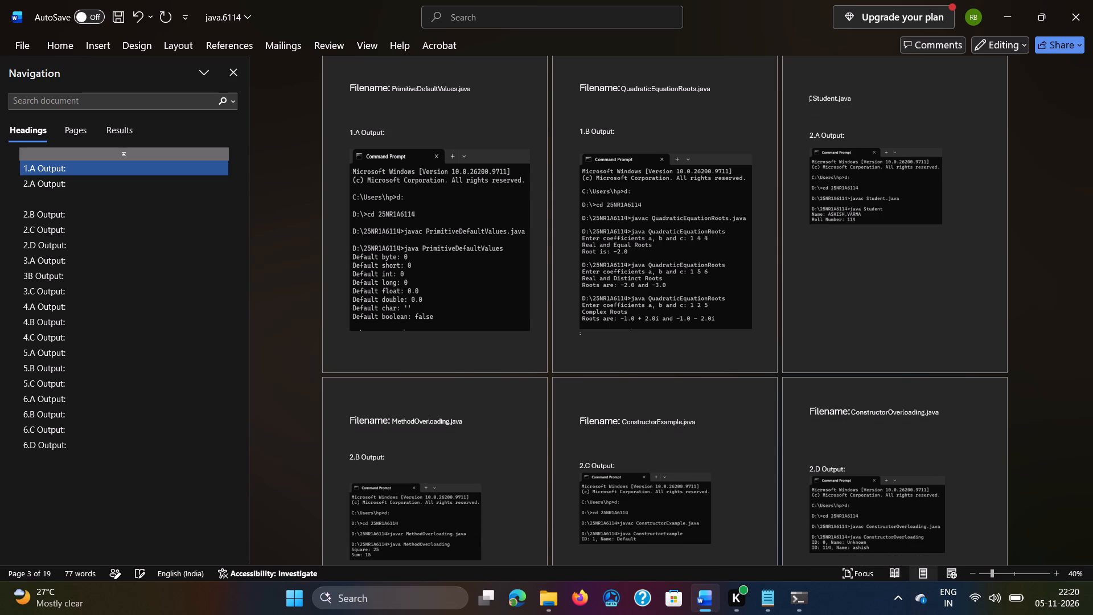
pyautogui.press('BackSpace')
# Retype the "Filename:" label before Student.java and apply the Title style to it.
pyautogui.press('f')
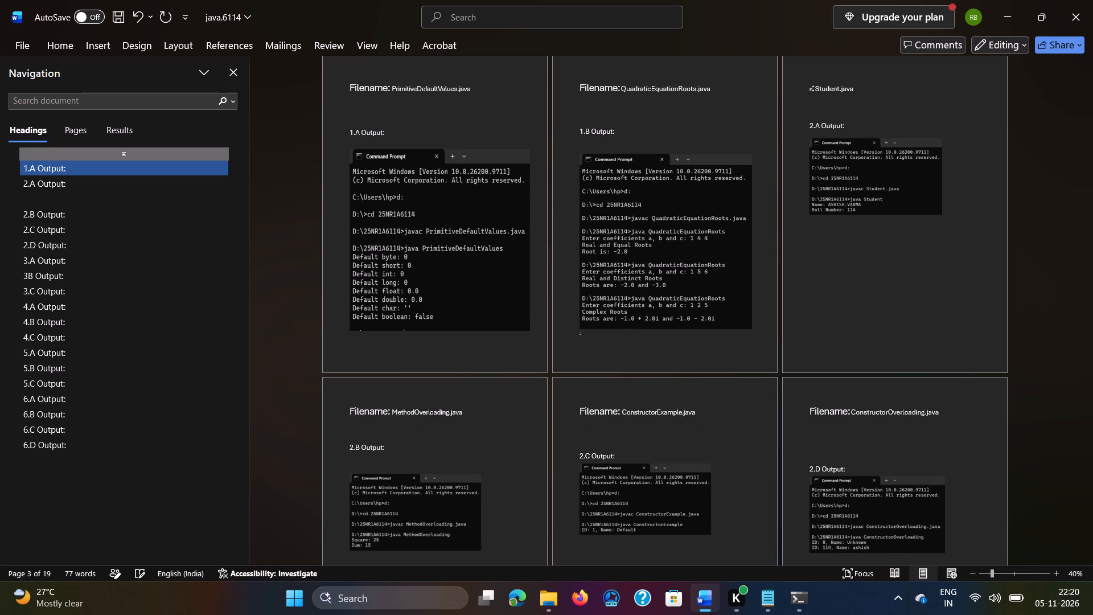
pyautogui.write('ilenam')
pyautogui.write('e:')
pyautogui.moveTo(804, 88); pyautogui.dragTo(810, 88)
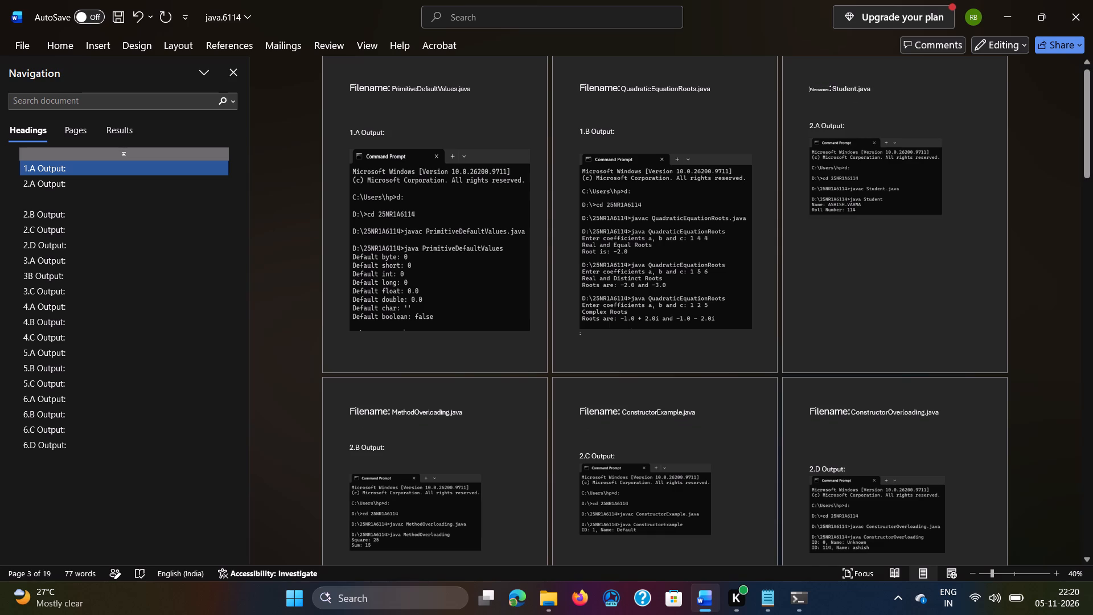
pyautogui.moveTo(810, 88); pyautogui.dragTo(831, 90)
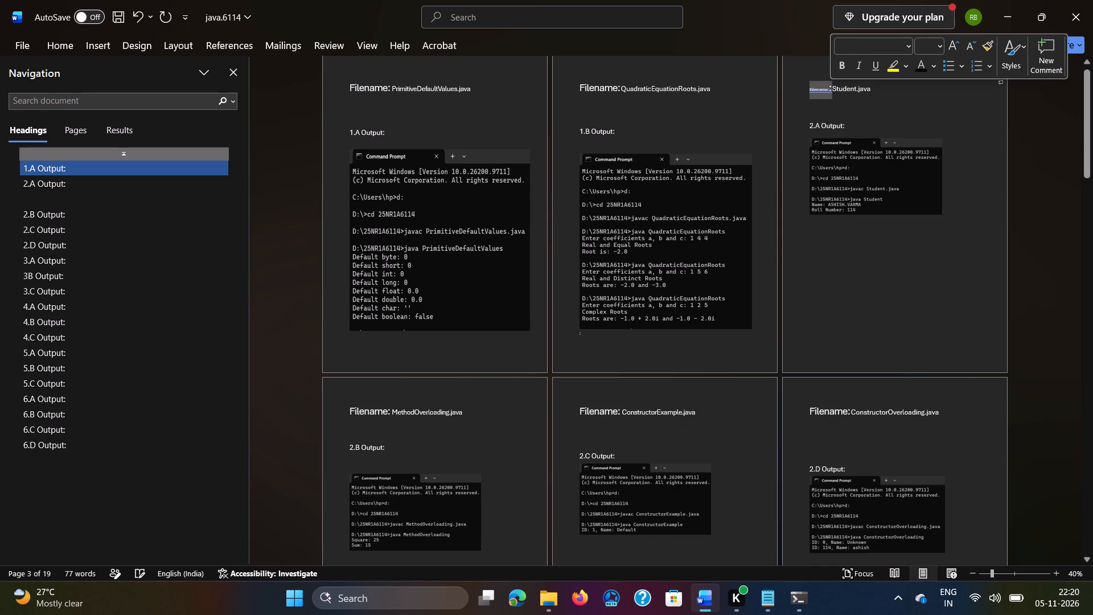
pyautogui.click(1012, 48)
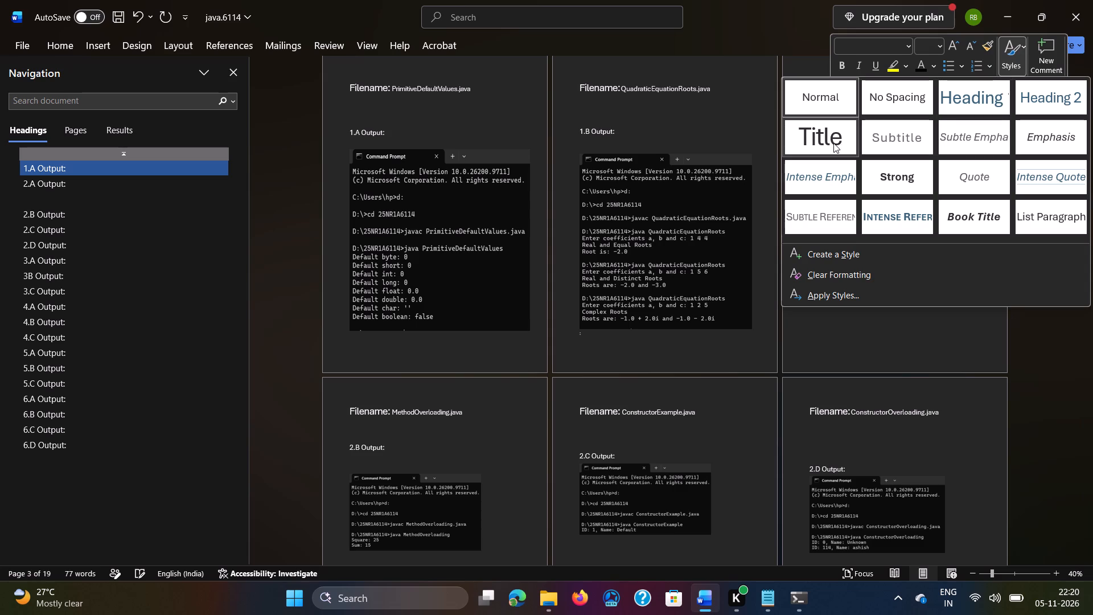
pyautogui.click(832, 143)
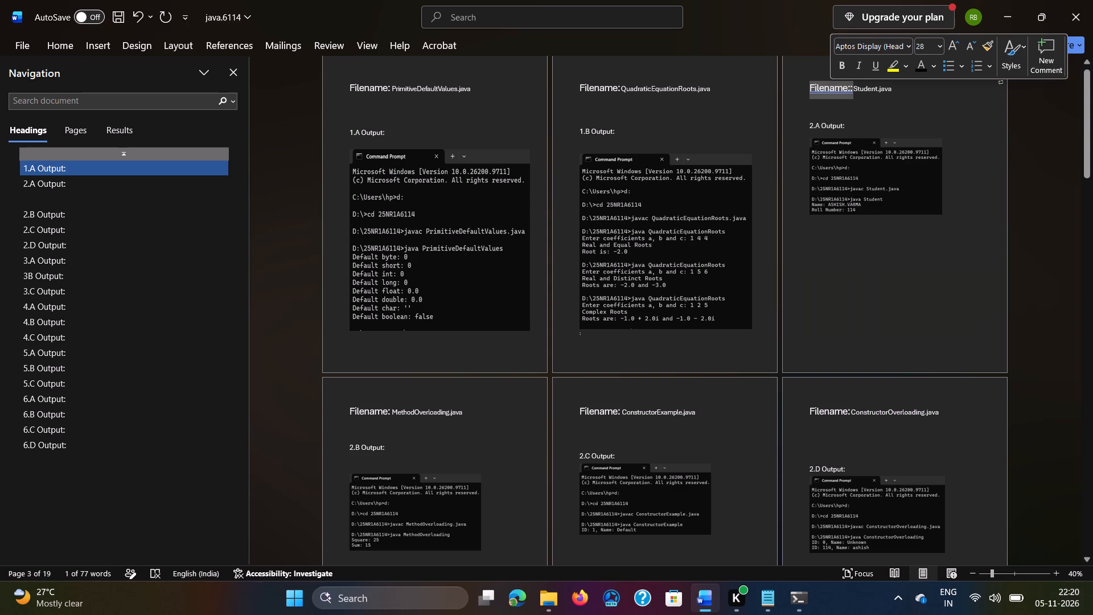
# Remove the duplicate colon after the Filename label and insert a space before Student.java.
pyautogui.click(869, 93)
pyautogui.click(850, 89)
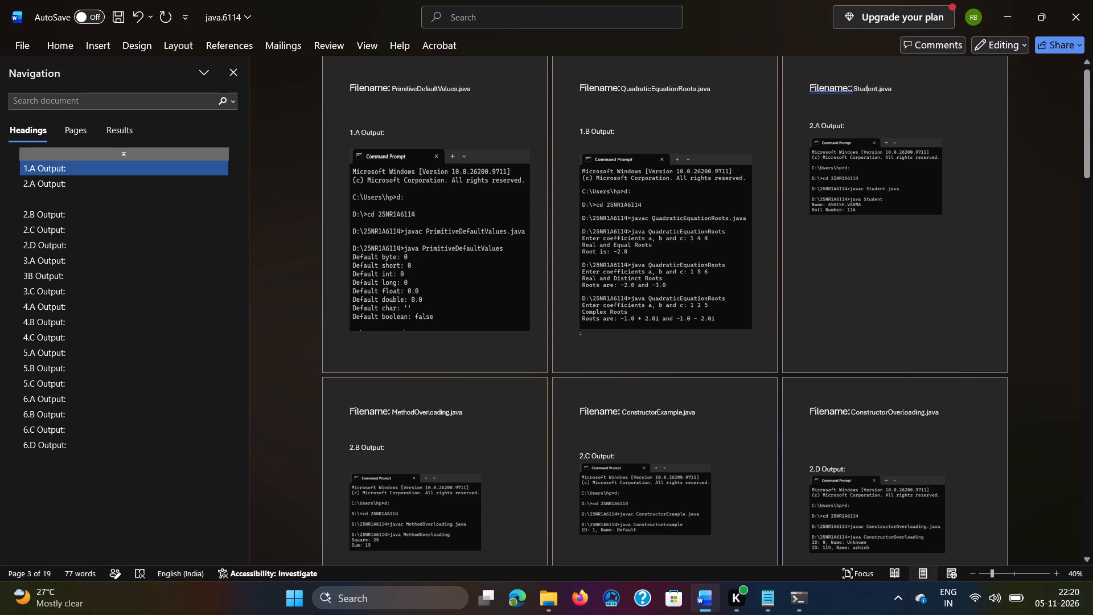
pyautogui.press('BackSpace')
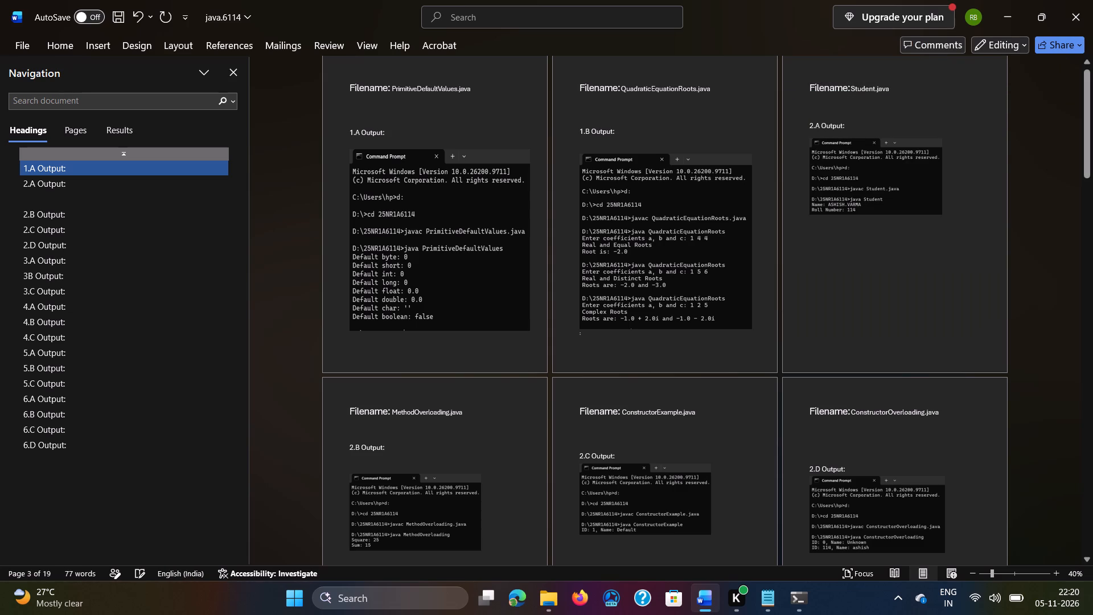
pyautogui.click(851, 88)
pyautogui.press('space')
# Insert a blank line between the "2.A Output:" heading and the command prompt screenshot.
pyautogui.click(853, 120)
pyautogui.press('Return')
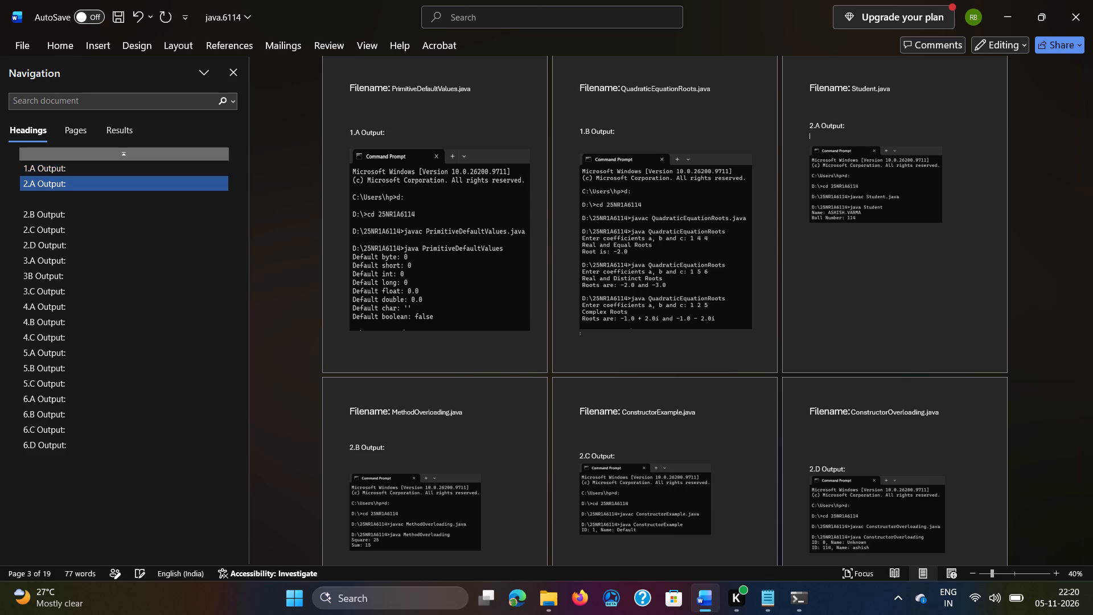
# Enlarge the command prompt screenshot under 2.A Output in height and width so it fills most of the page below the heading.
pyautogui.click(868, 169)
pyautogui.moveTo(878, 224); pyautogui.dragTo(876, 325)
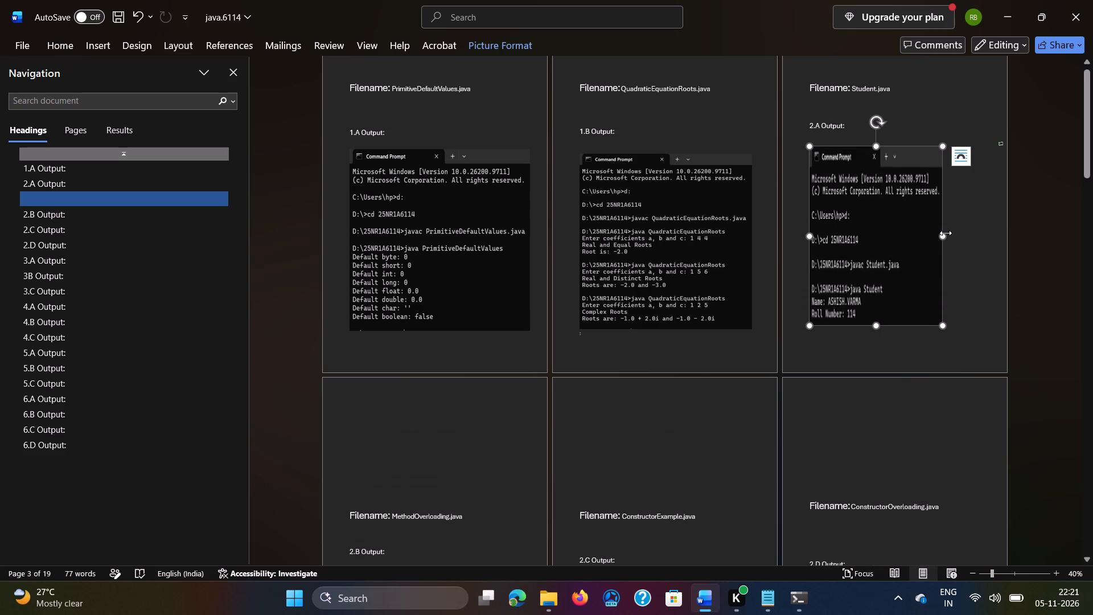
pyautogui.moveTo(946, 233); pyautogui.dragTo(985, 249)
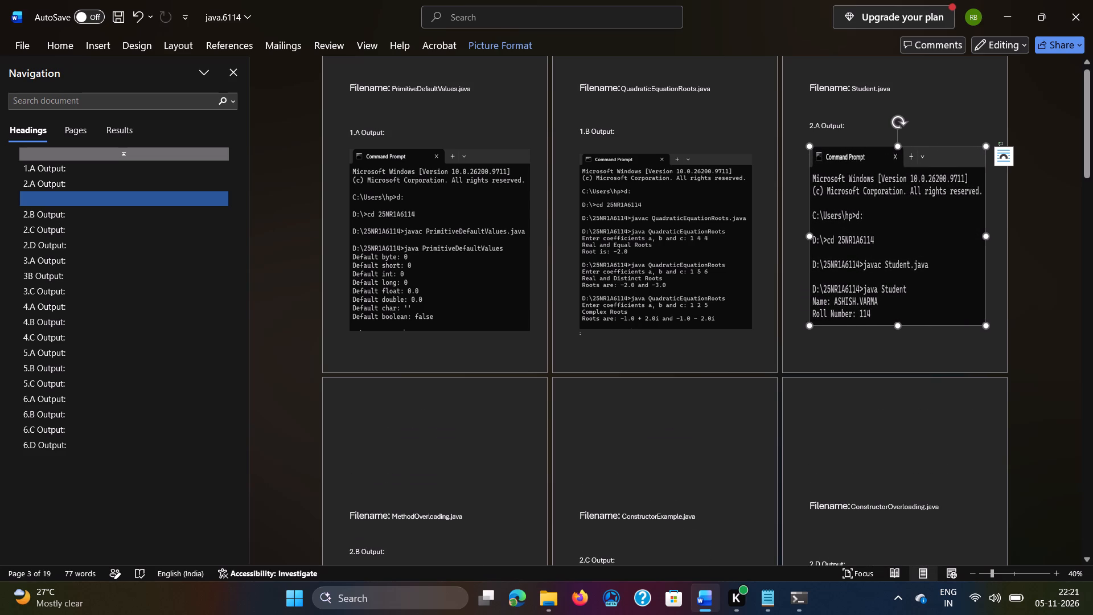
# Delete the blank lines above the MethodOverloading.java filename line to move it up to the top of its page.
pyautogui.click(507, 452)
pyautogui.press('BackSpace')
pyautogui.press('BackSpace')
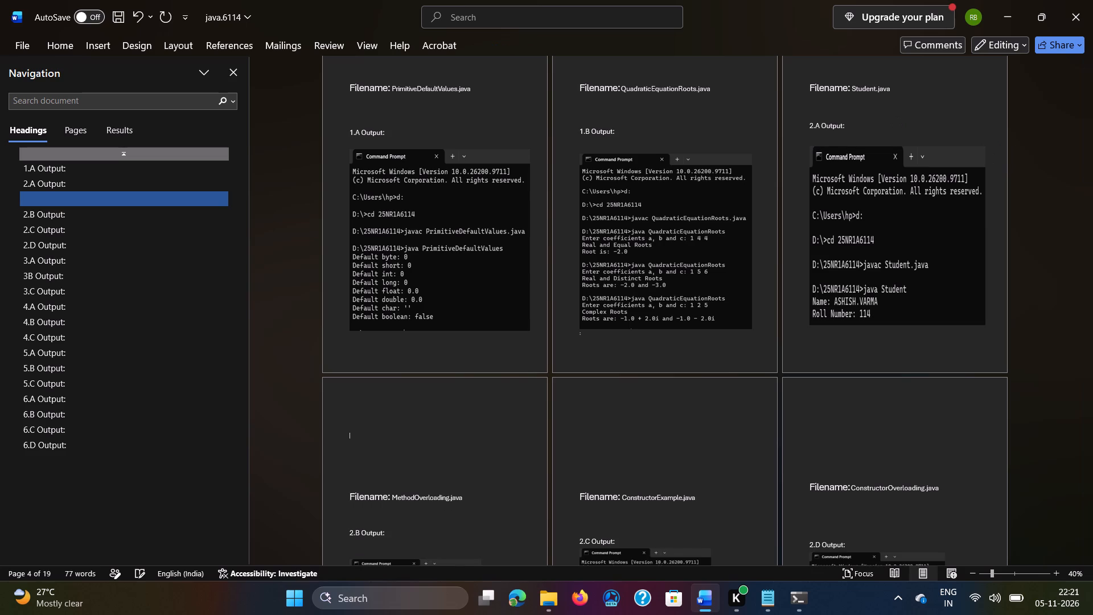
pyautogui.press('BackSpace')
pyautogui.press('BackSpace')
pyautogui.press('BackSpace')
pyautogui.press('BackSpace')
pyautogui.press('BackSpace')
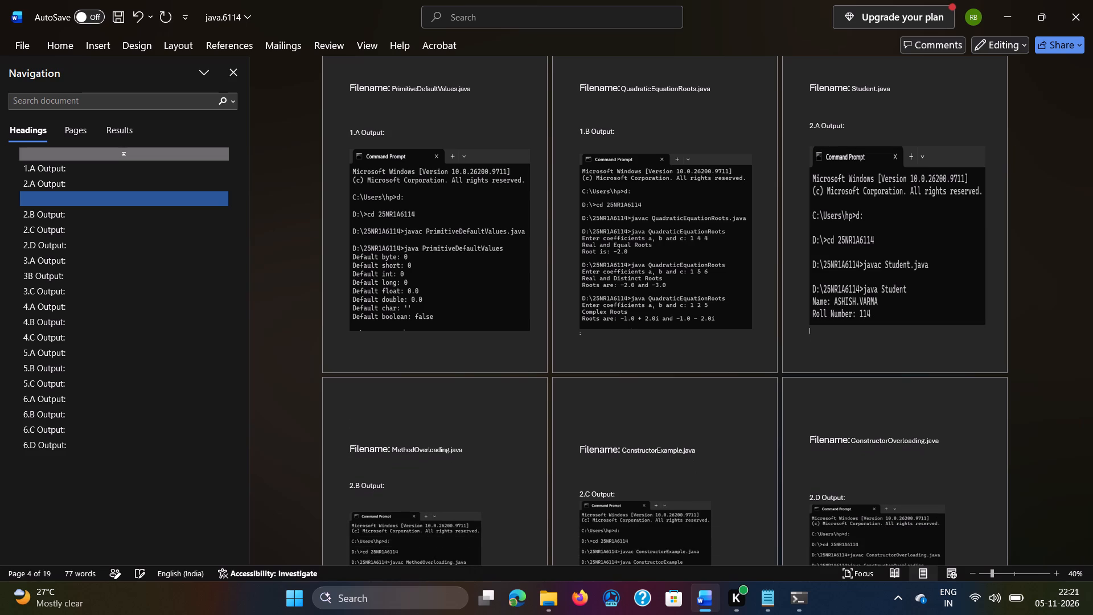
pyautogui.press('Down')
pyautogui.press('Down')
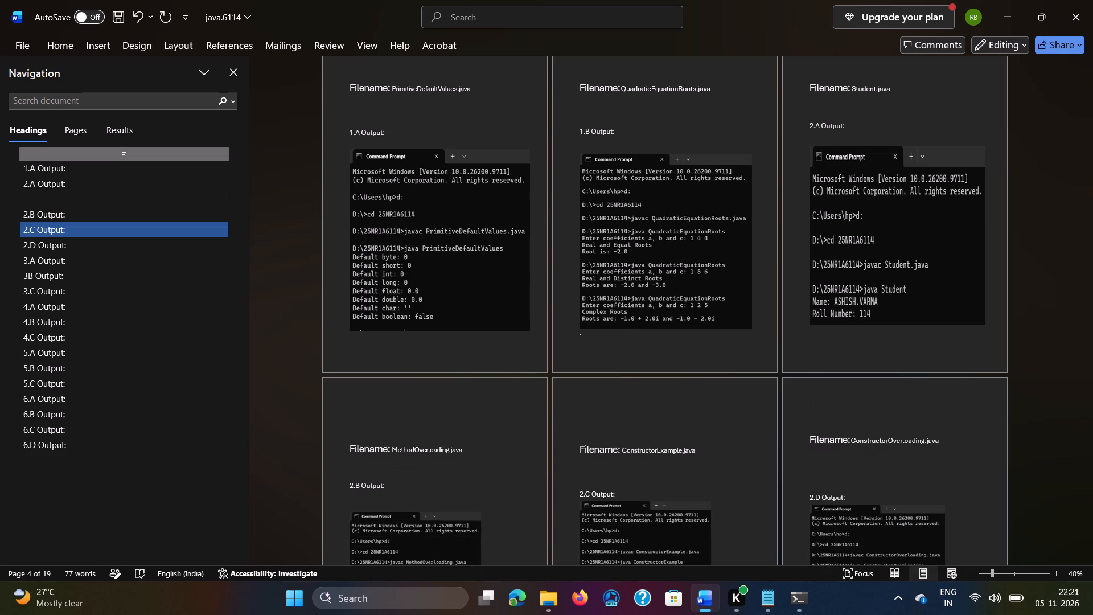
pyautogui.press('Left')
pyautogui.keyDown('ctrl'); pyautogui.scroll(-3, 507, 452); pyautogui.keyUp('ctrl')
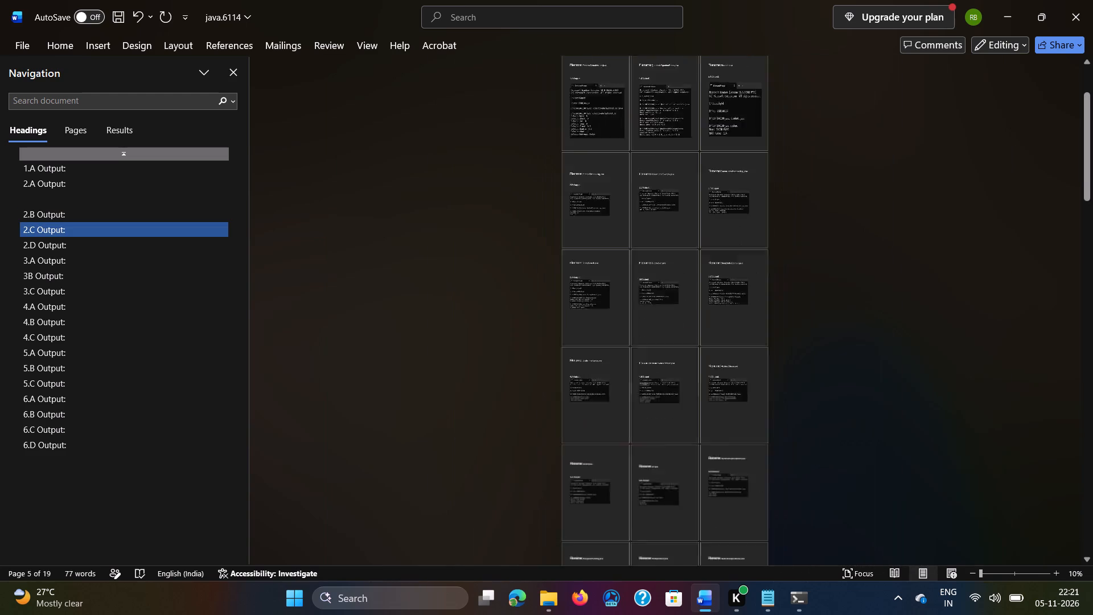
pyautogui.keyDown('ctrl'); pyautogui.scroll(1, 507, 452); pyautogui.keyUp('ctrl')
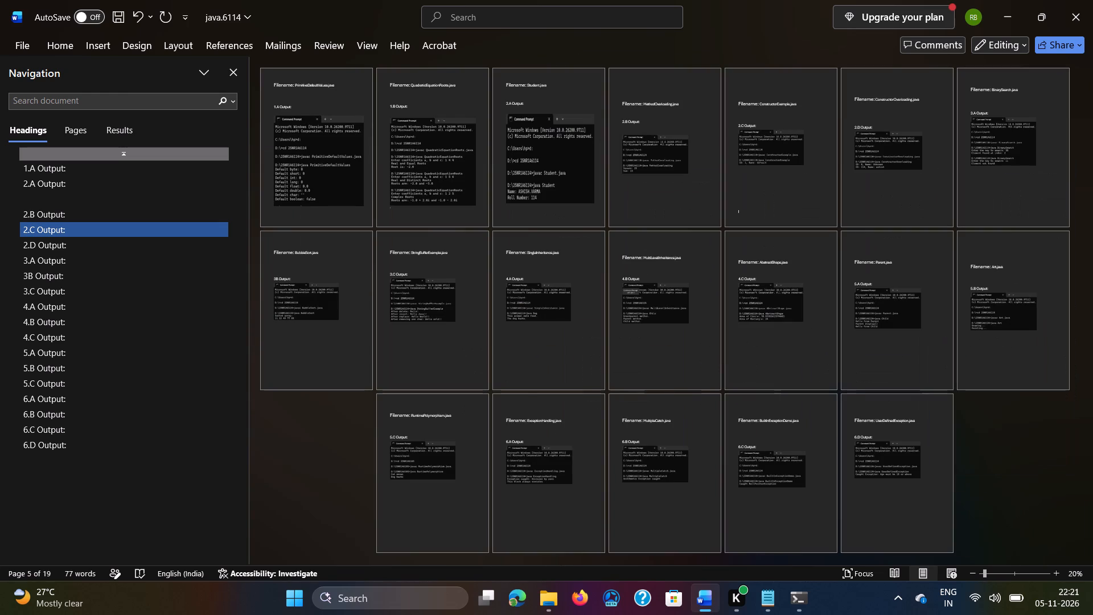
pyautogui.click(621, 100)
pyautogui.press('BackSpace')
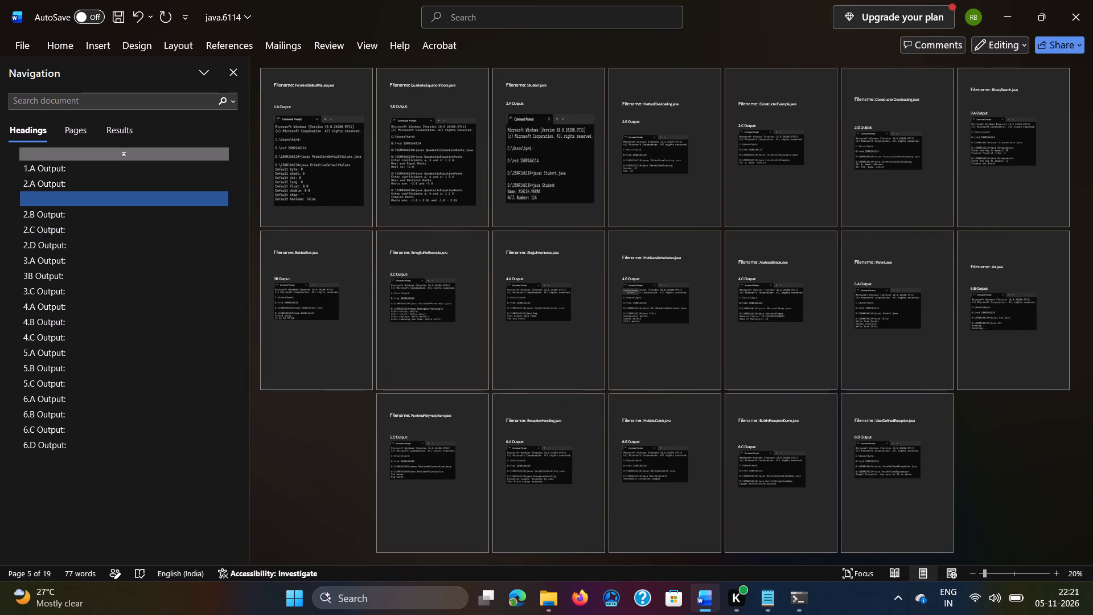
pyautogui.press('BackSpace')
pyautogui.press('BackSpace')
pyautogui.press('BackSpace')
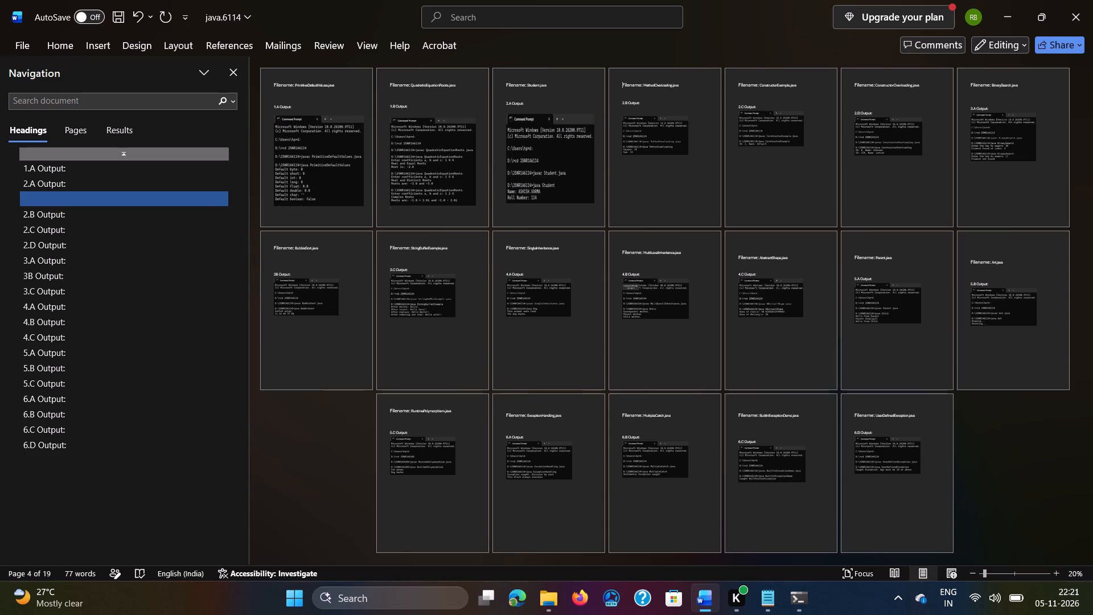
# Insert a blank line above the 2.A Output heading and remove the blank line between it and its screenshot.
pyautogui.click(512, 96)
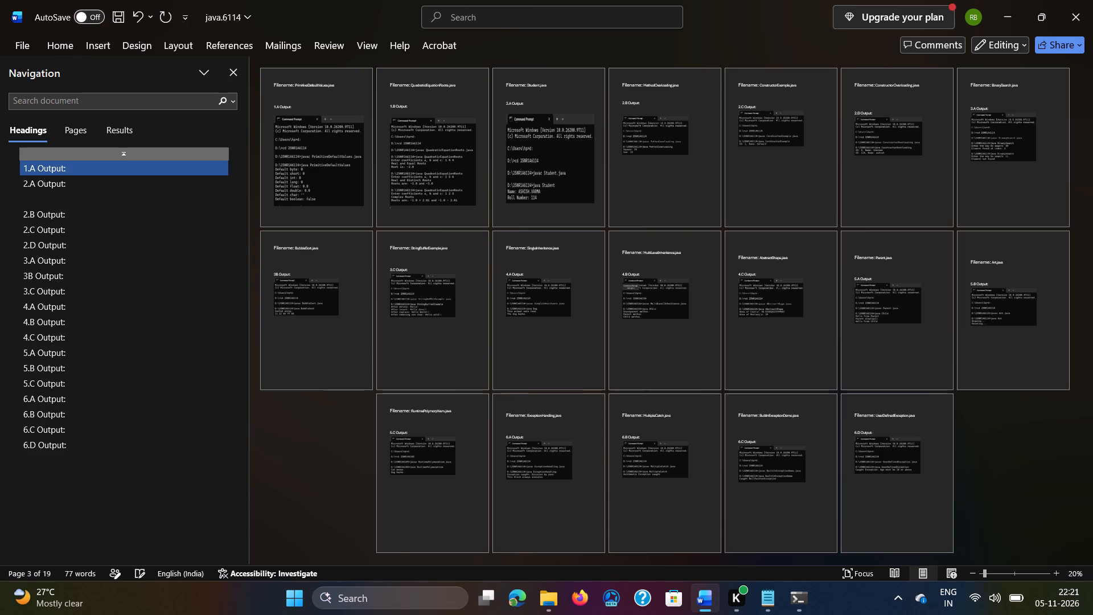
pyautogui.press('Return')
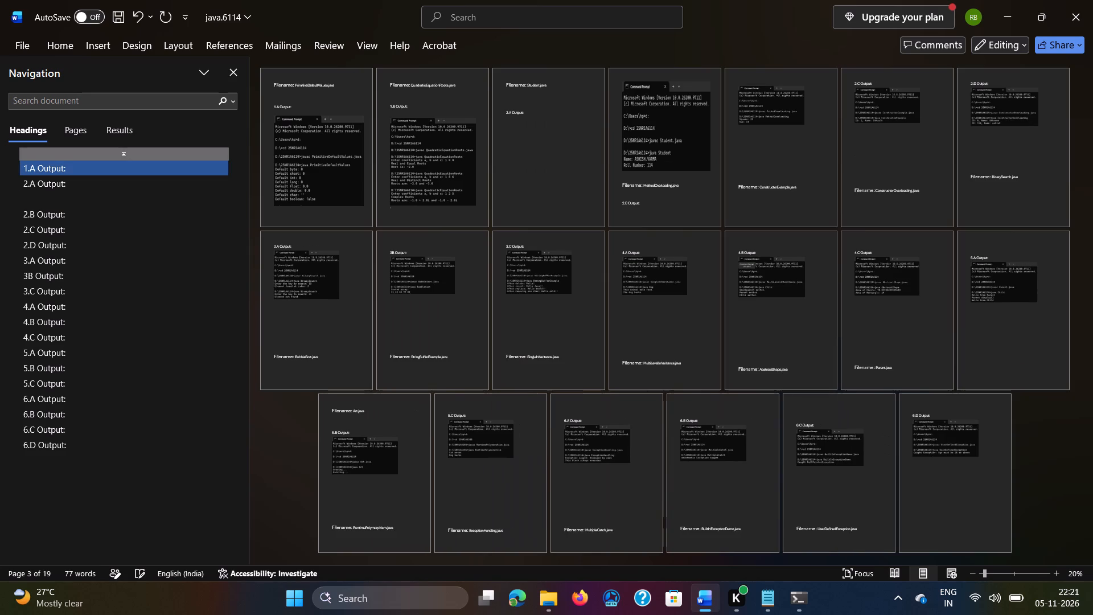
pyautogui.click(521, 165)
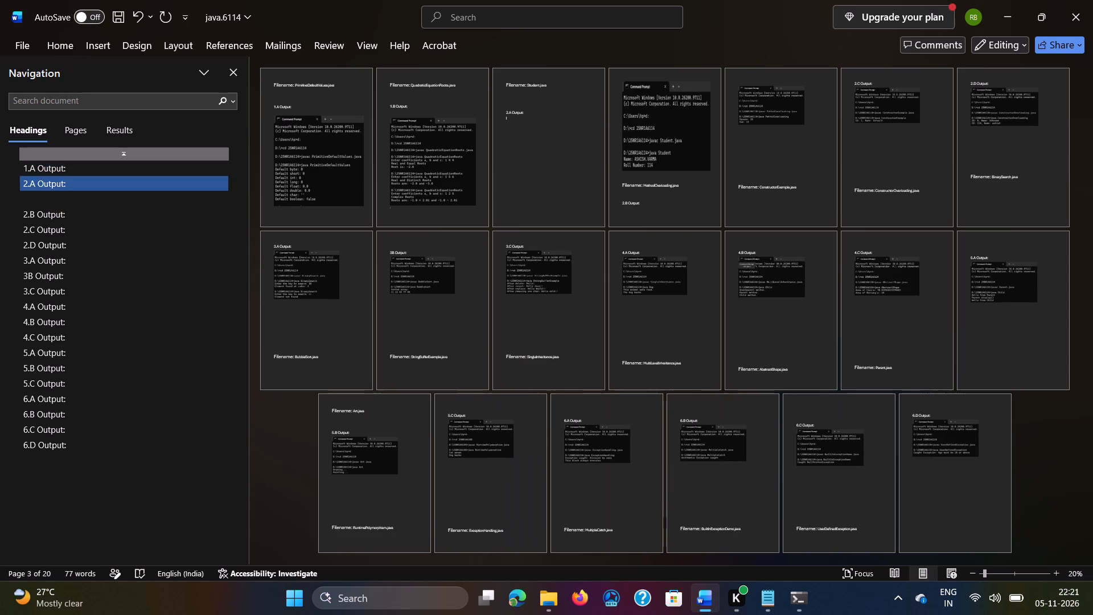
pyautogui.press('BackSpace')
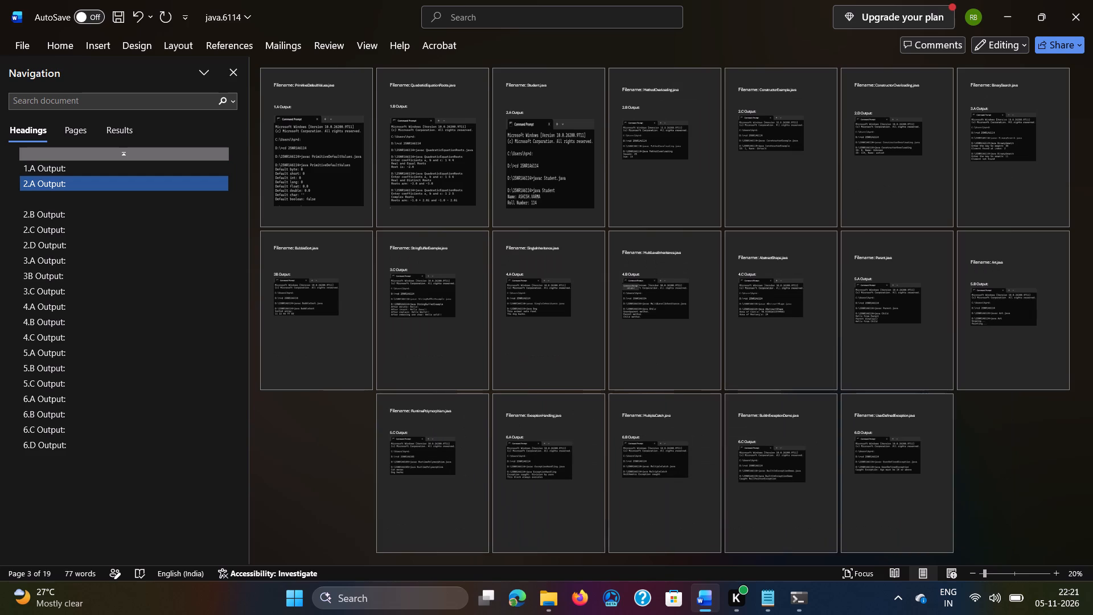
# Remove the remaining blank line above the MethodOverloading.java filename line.
pyautogui.click(620, 89)
pyautogui.press('BackSpace')
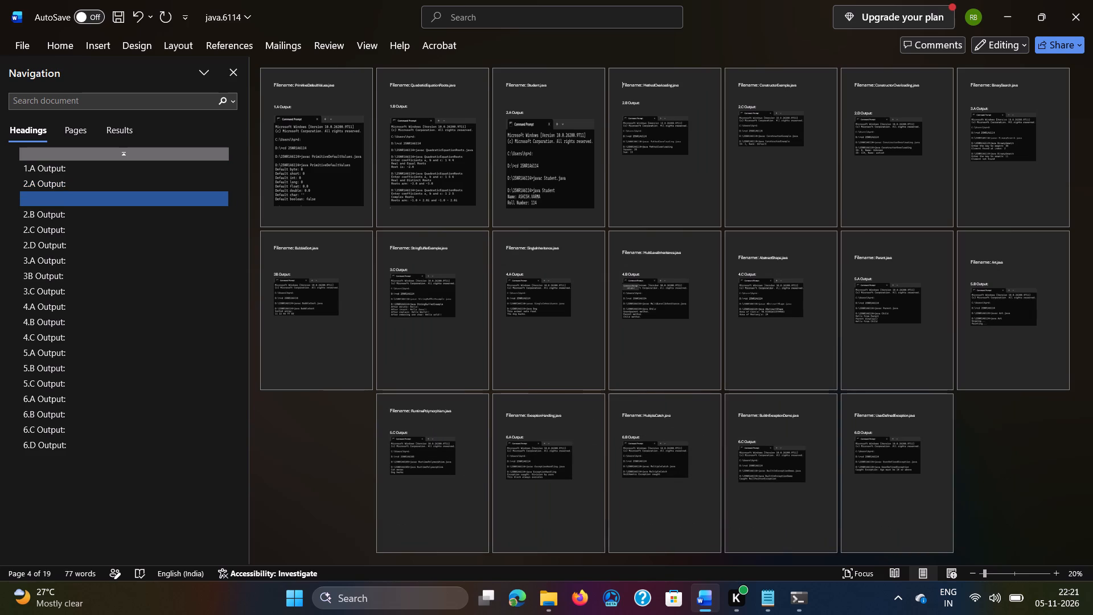
# Remove the blank line between the 2.B Output heading and its screenshot, and insert three blank lines above the heading.
pyautogui.click(640, 100)
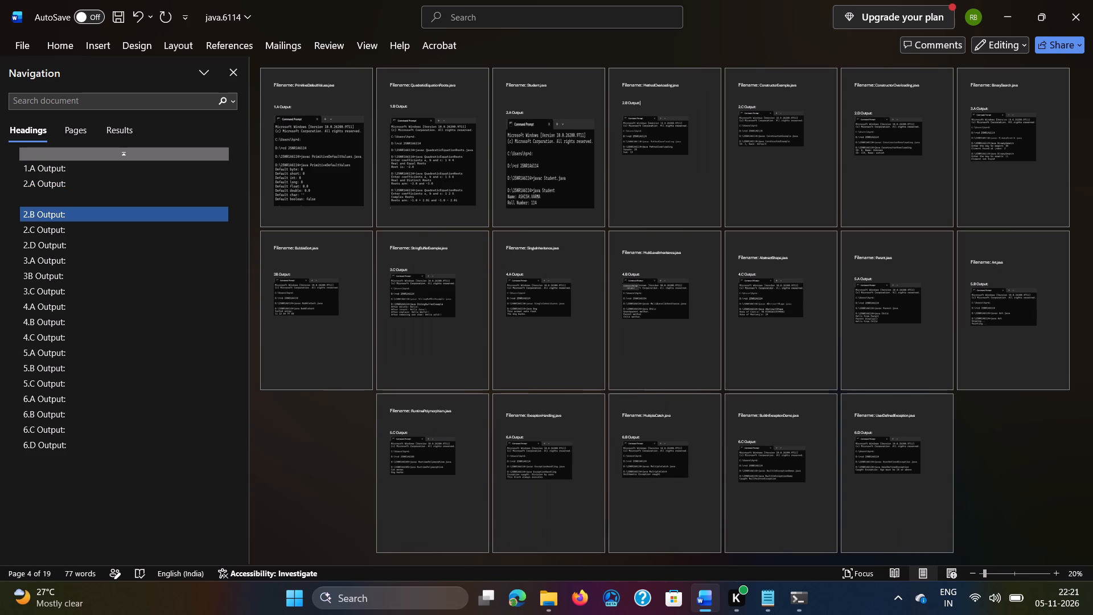
pyautogui.click(647, 109)
pyautogui.press('Down')
pyautogui.press('BackSpace')
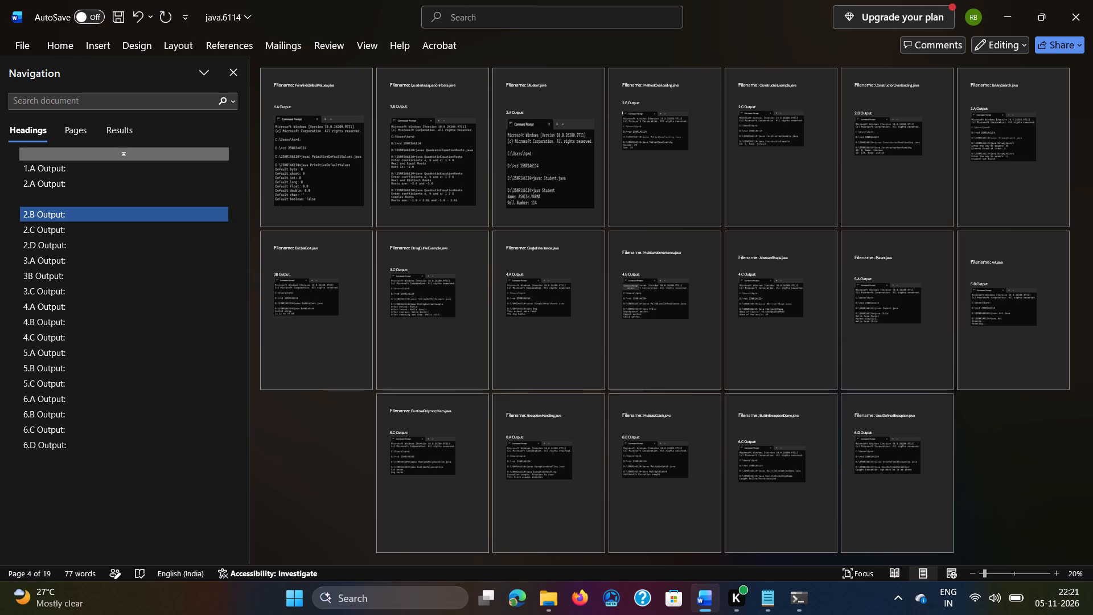
pyautogui.click(645, 97)
pyautogui.press('Return')
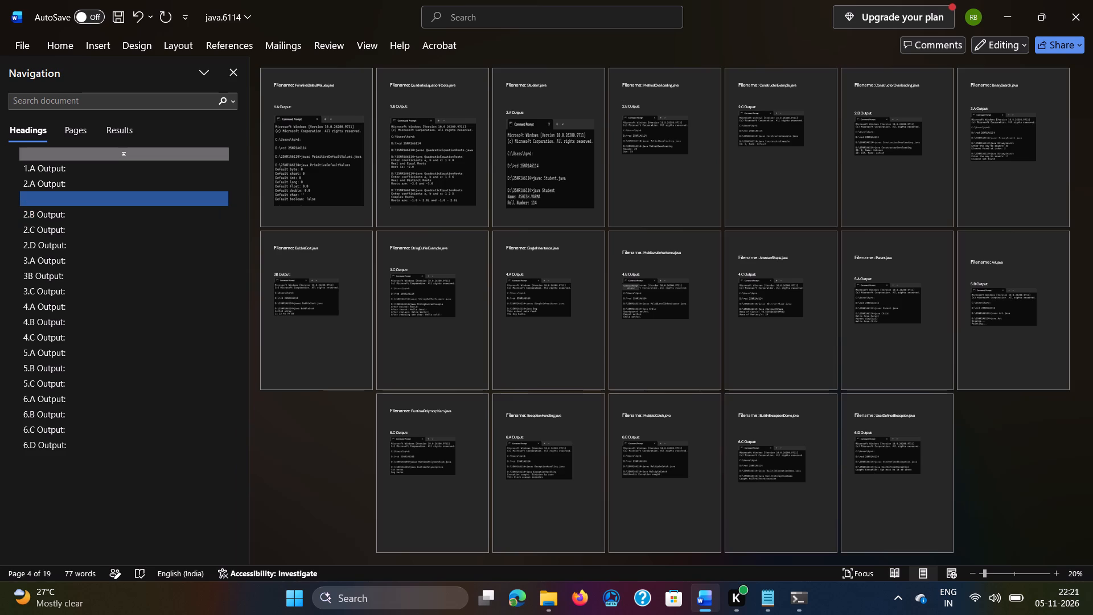
pyautogui.press('Return')
pyautogui.press('Return')
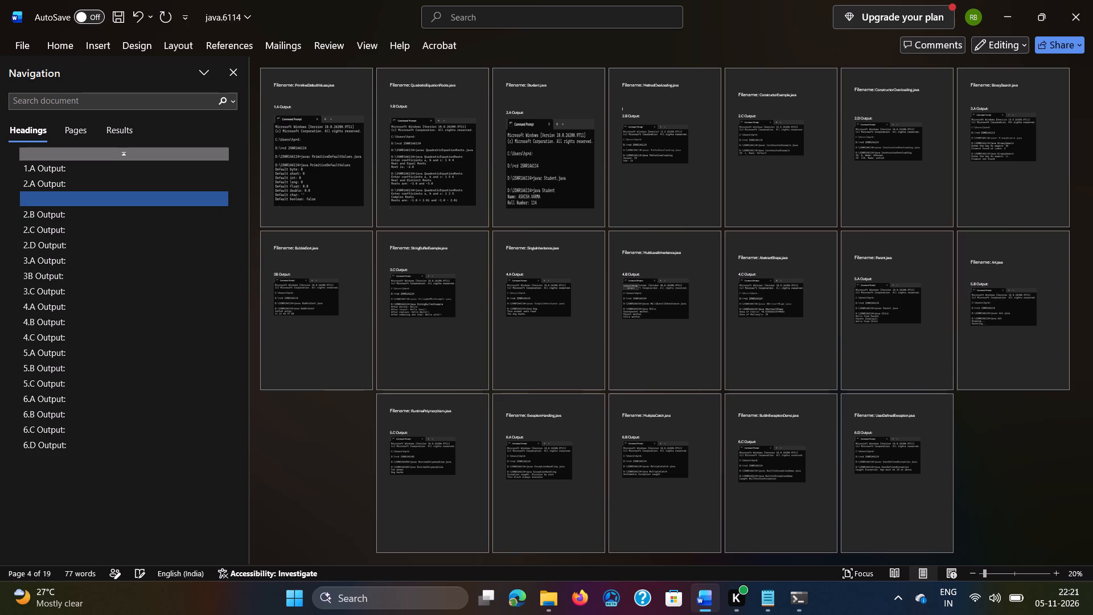
# Enlarge the MethodOverloading screenshot under 2.B Output in height and width to match the 2.A screenshot's size.
pyautogui.click(651, 149)
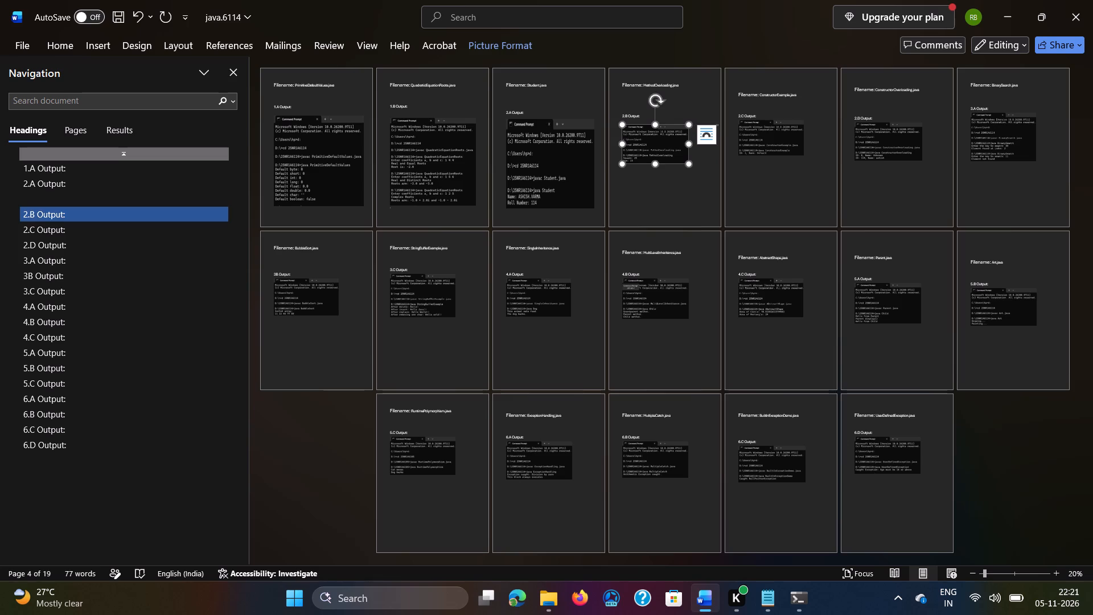
pyautogui.moveTo(656, 163); pyautogui.dragTo(661, 183)
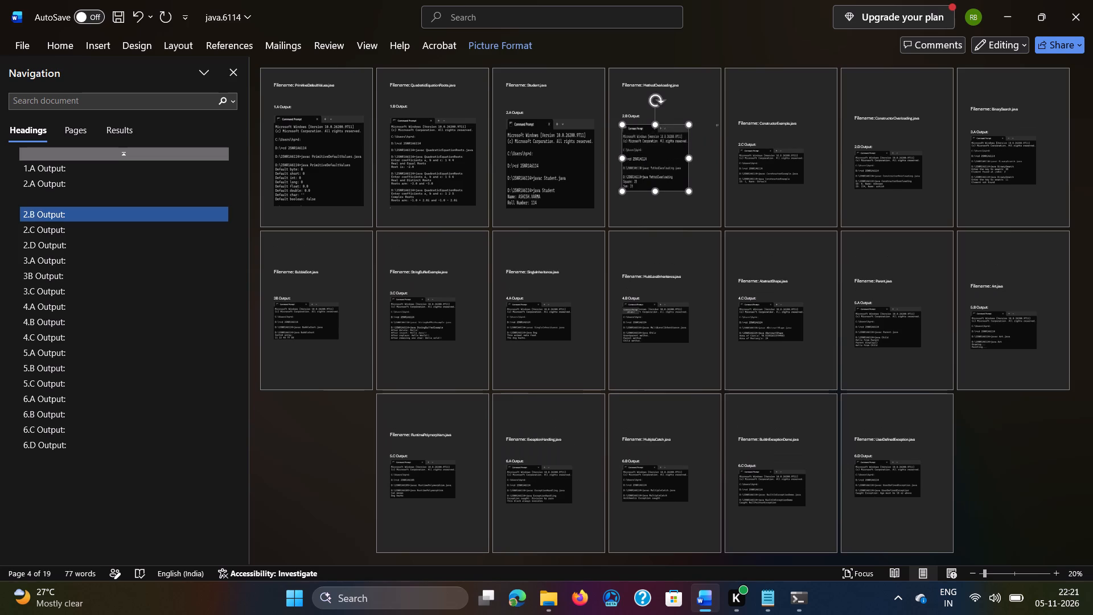
pyautogui.moveTo(661, 183); pyautogui.dragTo(666, 209)
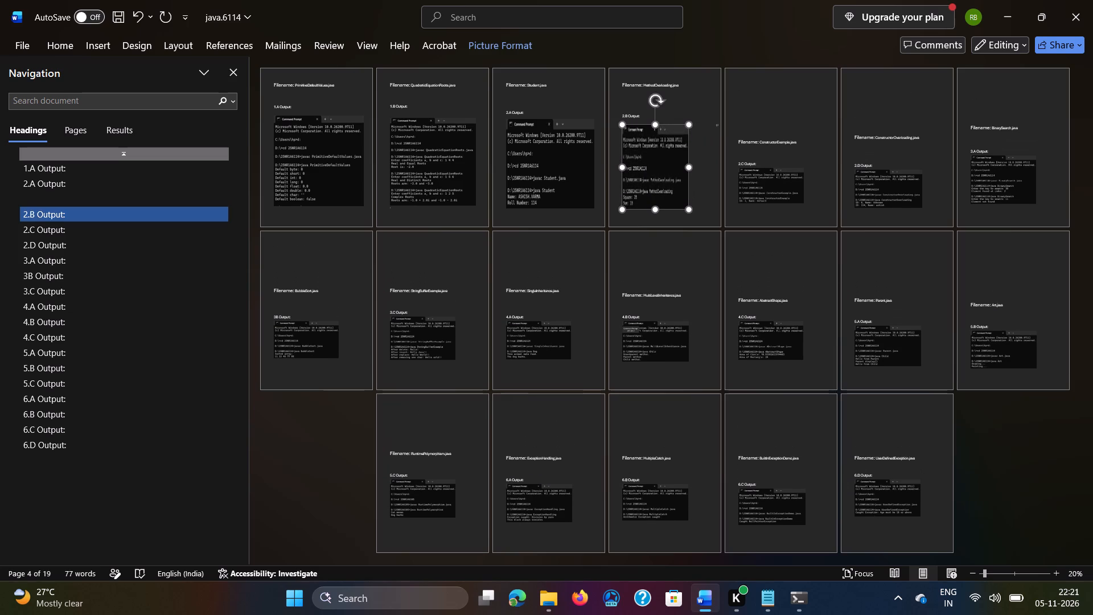
pyautogui.moveTo(666, 209); pyautogui.dragTo(669, 204)
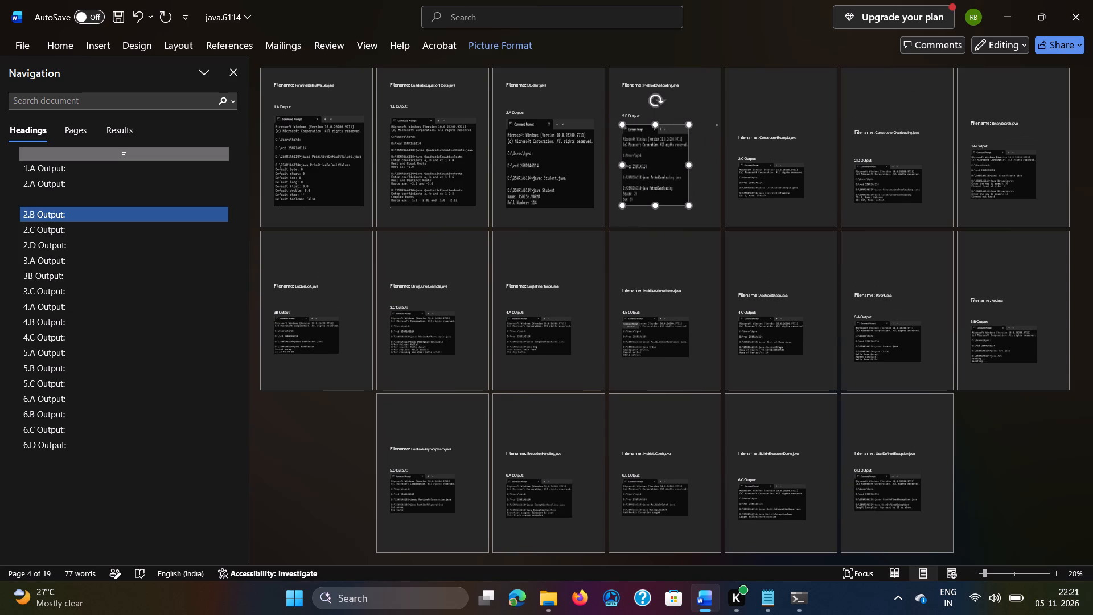
pyautogui.moveTo(689, 166); pyautogui.dragTo(705, 168)
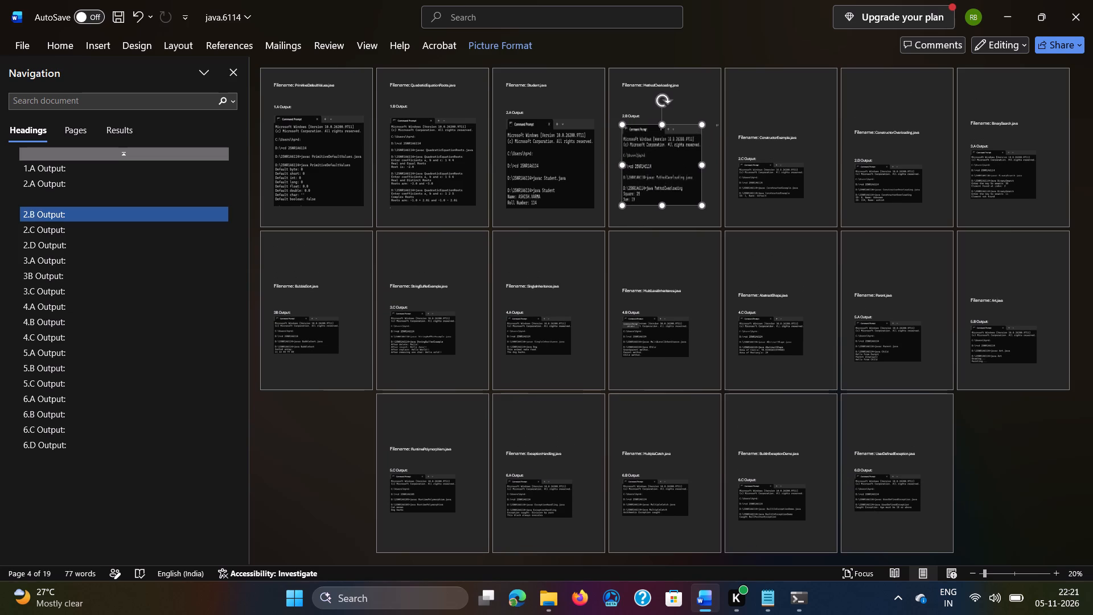
pyautogui.moveTo(705, 168); pyautogui.dragTo(712, 169)
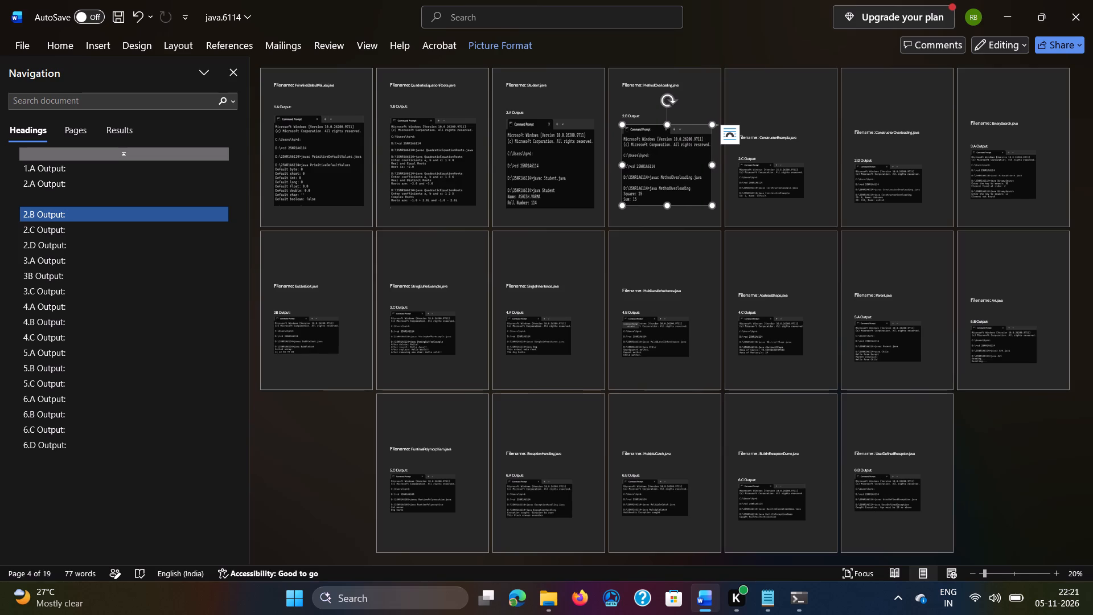
# Delete the blank lines above the ConstructorExample.java filename line to move it up to the top of its page.
pyautogui.click(751, 119)
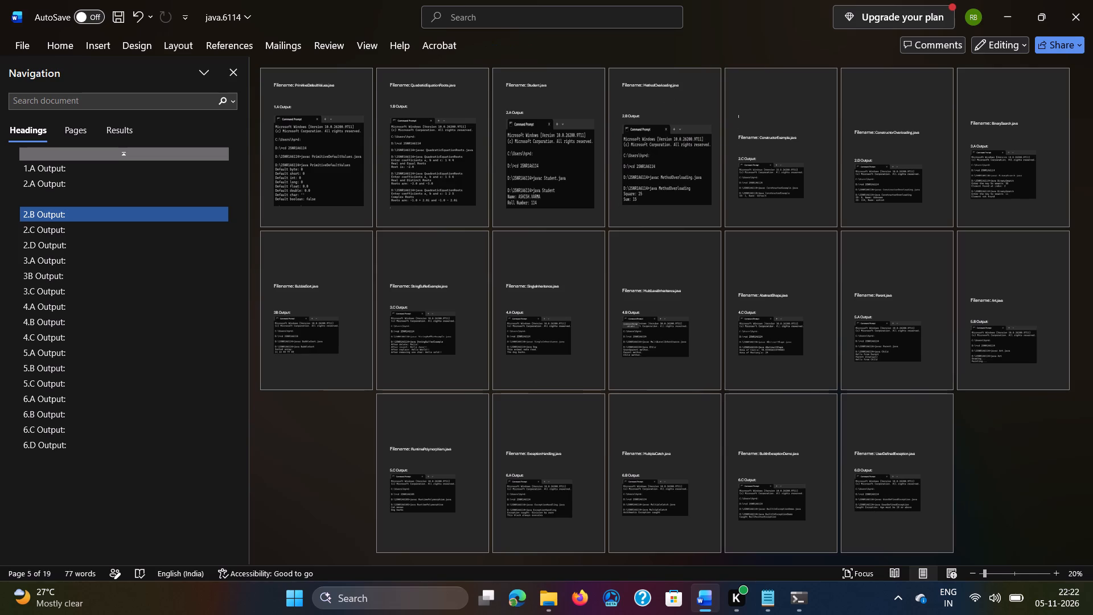
pyautogui.press('BackSpace')
pyautogui.press('BackSpace')
pyautogui.press('BackSpace')
pyautogui.press('BackSpace')
pyautogui.press('BackSpace')
pyautogui.press('BackSpace')
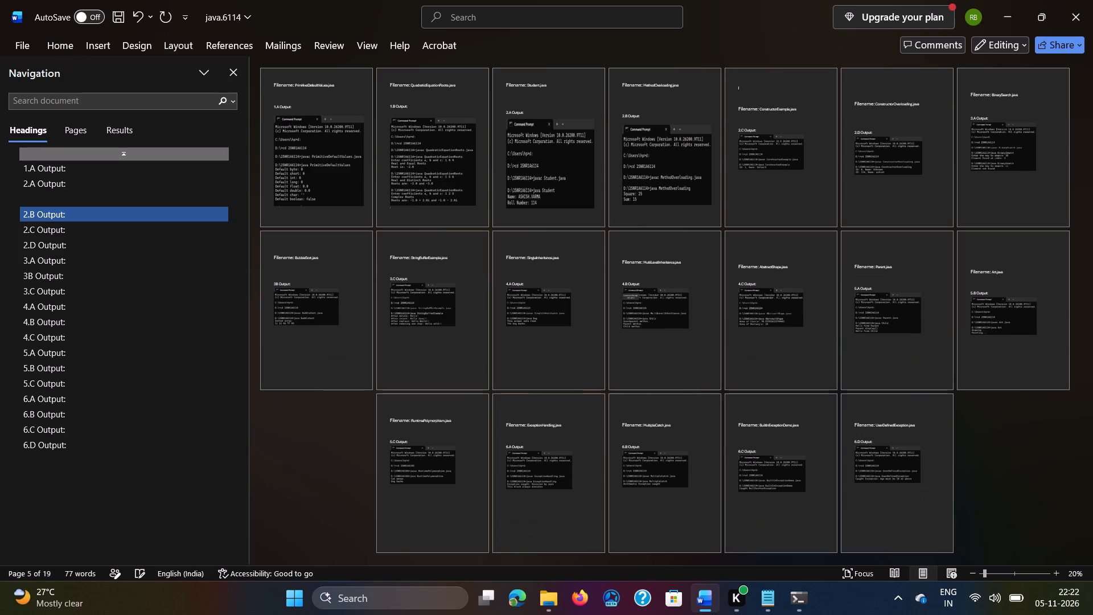
pyautogui.press('Down')
pyautogui.press('Down')
pyautogui.press('Down')
pyautogui.press('BackSpace')
pyautogui.press('BackSpace')
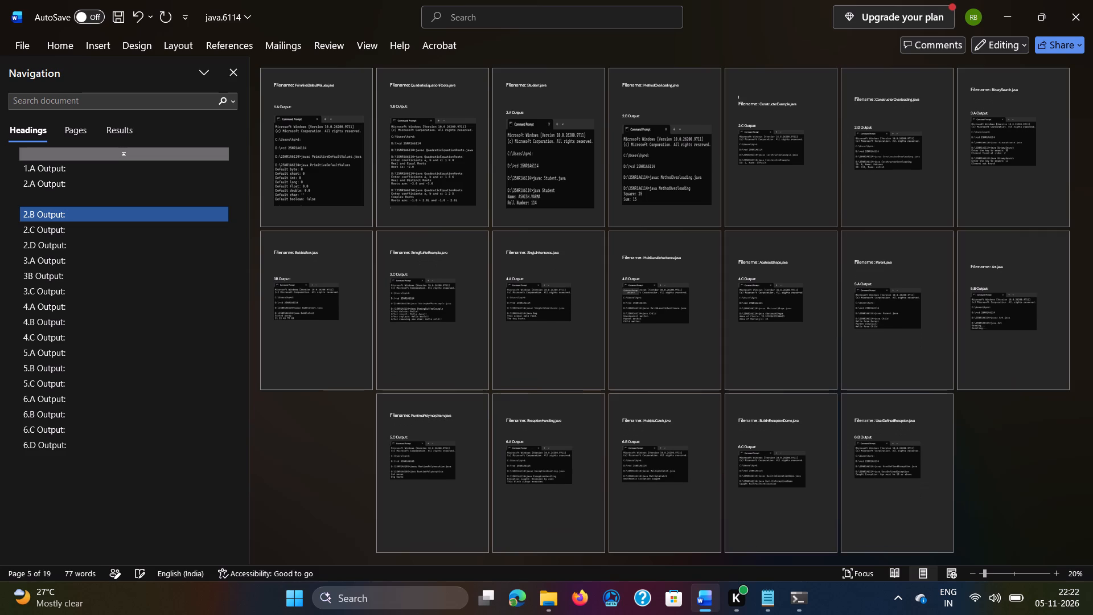
pyautogui.press('BackSpace')
pyautogui.press('BackSpace')
pyautogui.press('BackSpace')
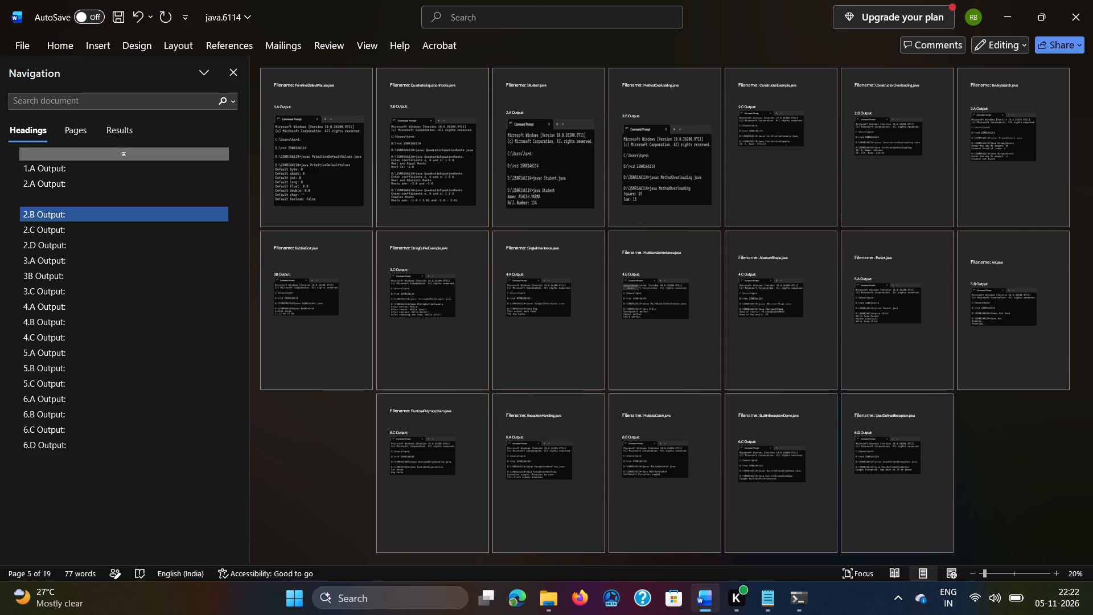
# Insert two blank lines between the ConstructorExample.java filename line and the 2.C Output heading.
pyautogui.click(756, 98)
pyautogui.press('Return')
pyautogui.press('Return')
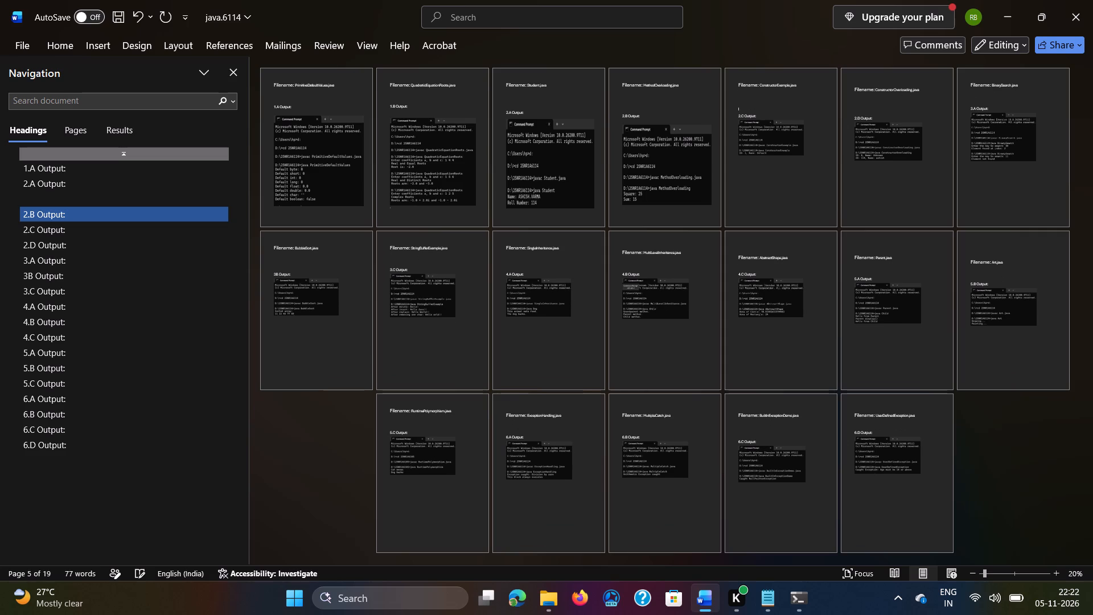
# Insert a blank line between the 2.C Output heading and its screenshot.
pyautogui.click(762, 109)
pyautogui.press('Down')
pyautogui.press('Right')
pyautogui.press('Right')
pyautogui.press('Right')
pyautogui.press('Right')
pyautogui.press('Right')
pyautogui.press('Right')
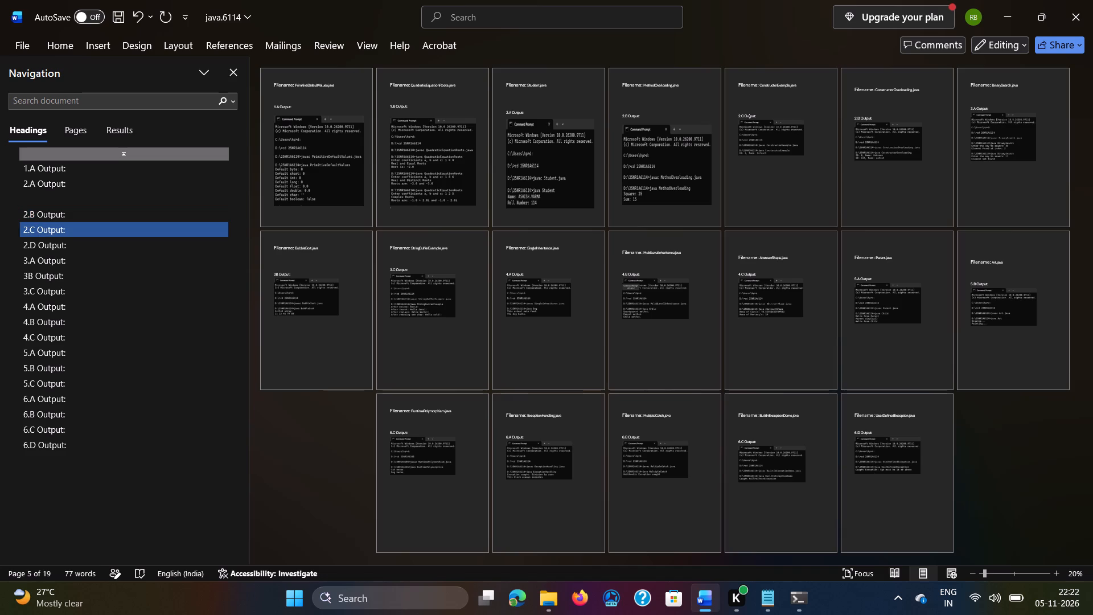
pyautogui.press('Right')
pyautogui.press('Right')
pyautogui.press('Right')
pyautogui.press('Right')
pyautogui.press('Right')
pyautogui.press('Right')
pyautogui.press('Return')
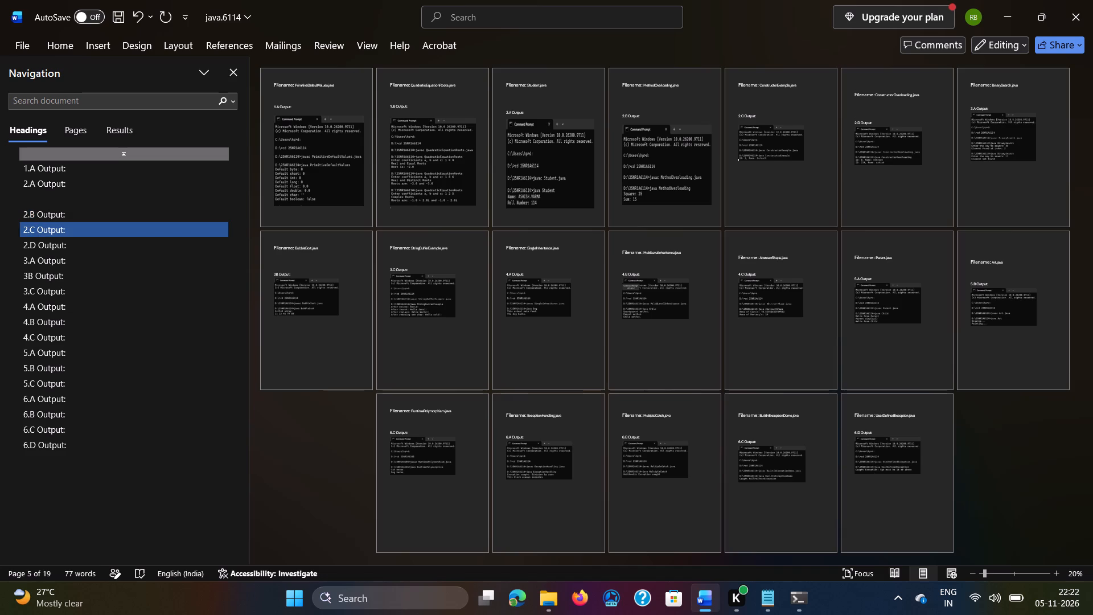
# Enlarge the ConstructorExample screenshot under 2.C Output in height and width to roughly match the 2.B screenshot's size.
pyautogui.click(773, 132)
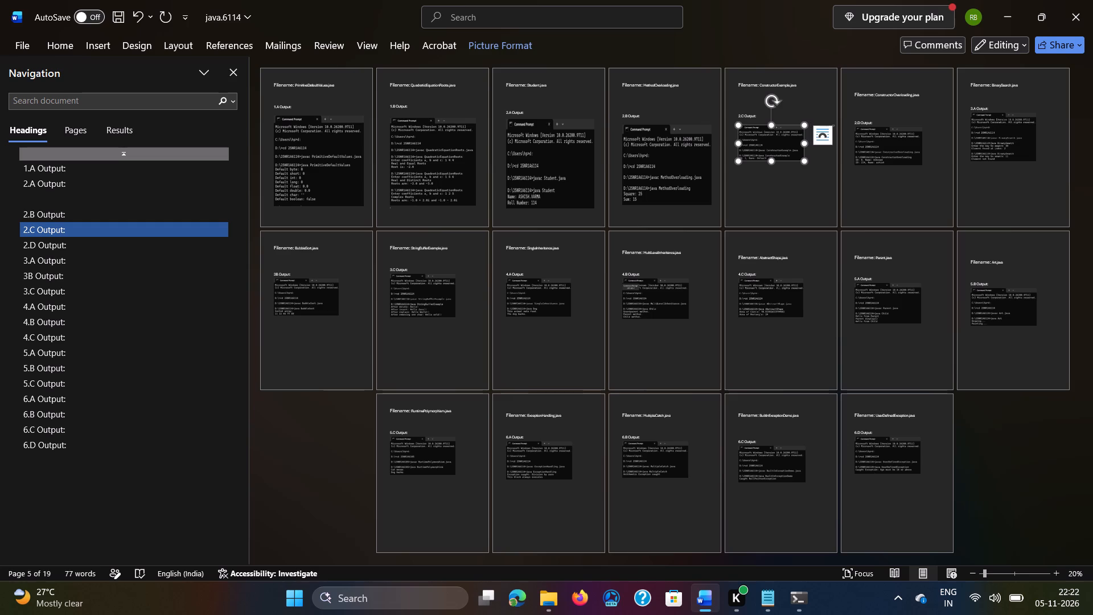
pyautogui.moveTo(773, 162); pyautogui.dragTo(775, 199)
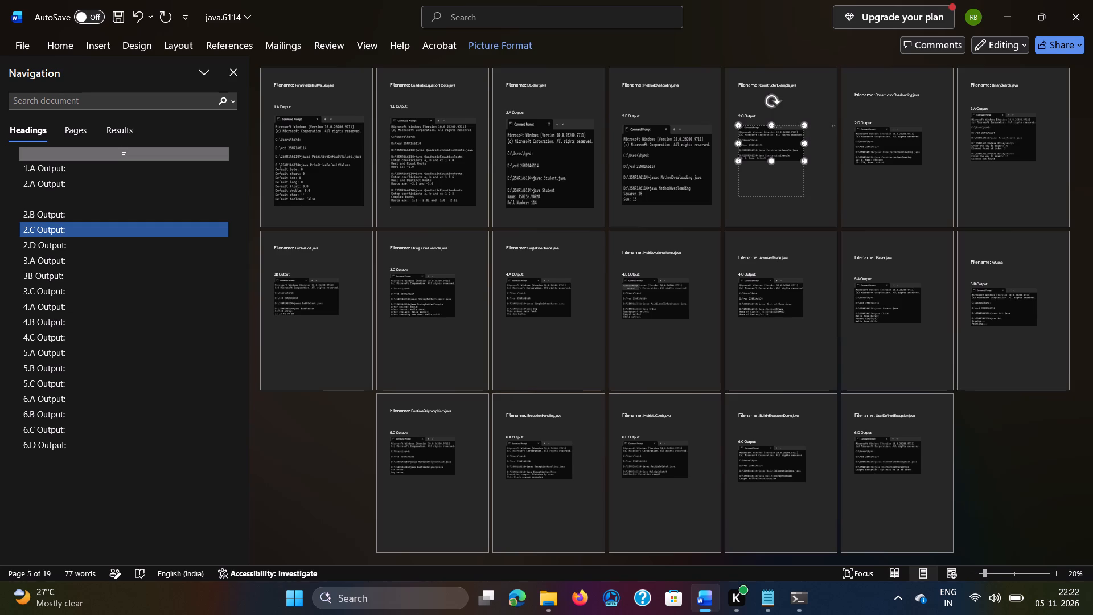
pyautogui.moveTo(775, 199); pyautogui.dragTo(778, 193)
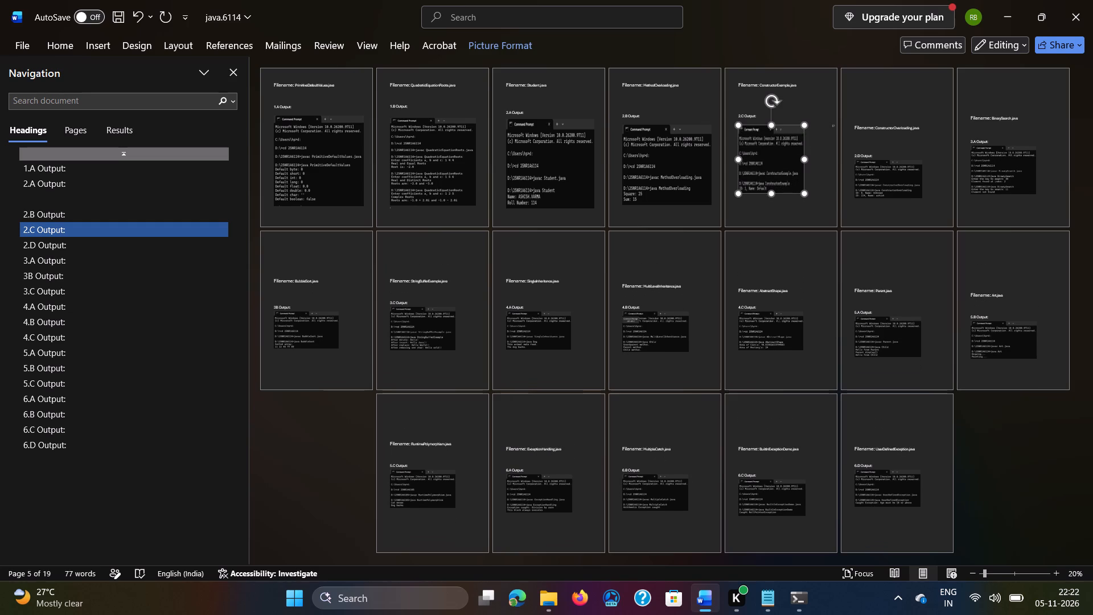
pyautogui.moveTo(778, 193); pyautogui.dragTo(778, 199)
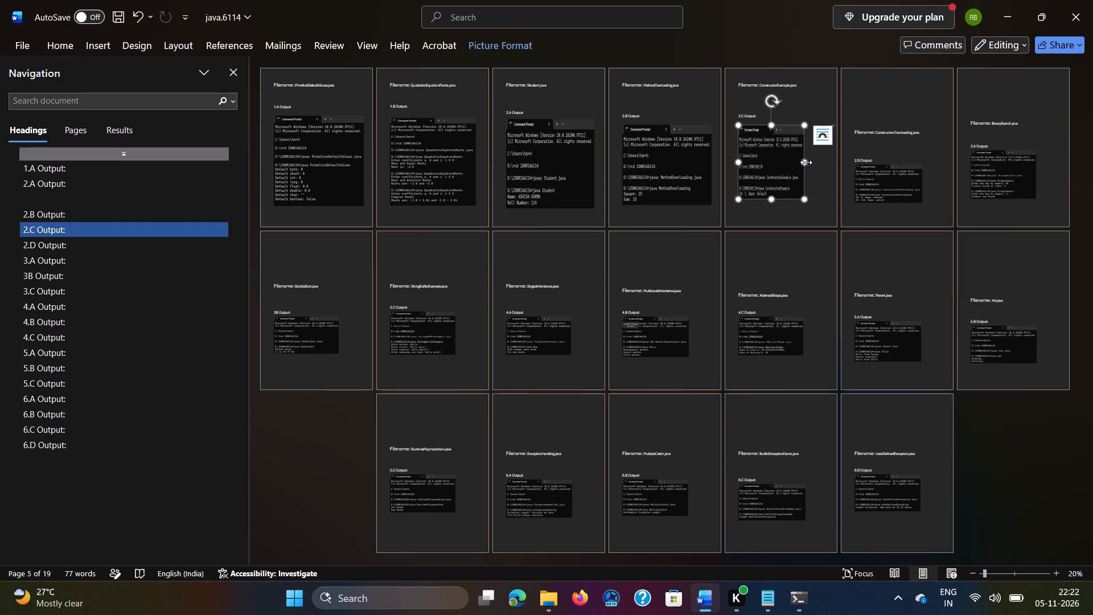
pyautogui.moveTo(802, 162); pyautogui.dragTo(821, 170)
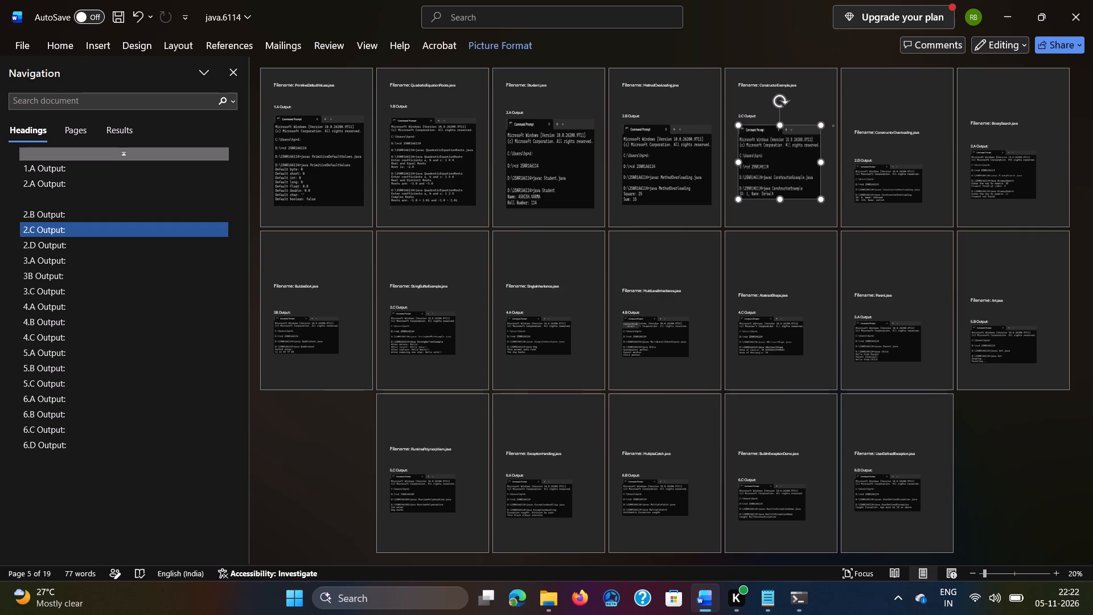
pyautogui.moveTo(821, 170); pyautogui.dragTo(826, 175)
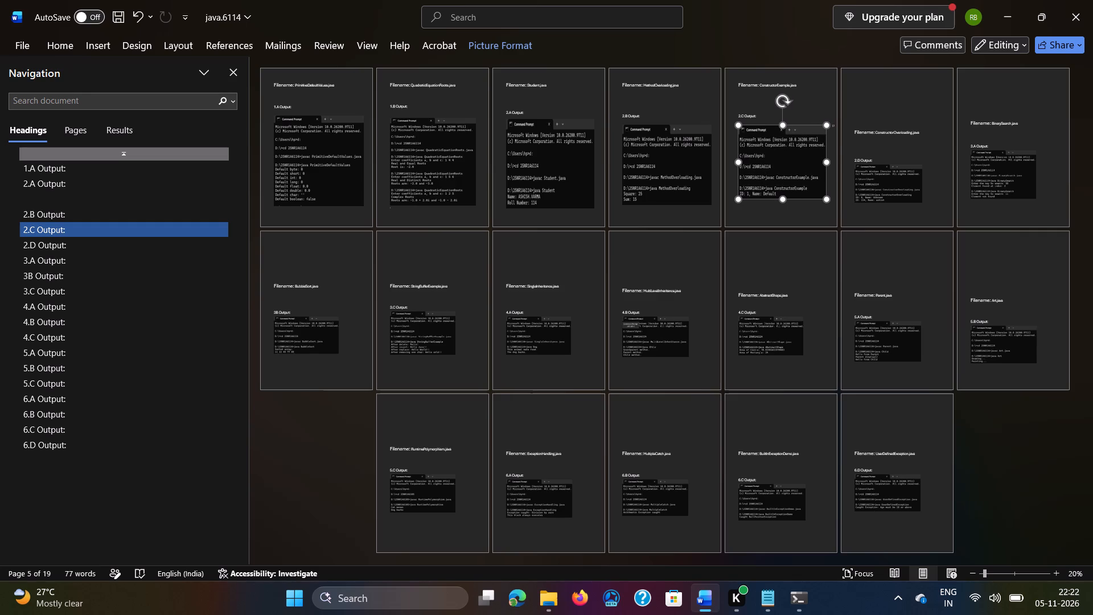
# Delete the blank lines above the ConstructorOverloading.java filename line to move it up to the top of its page.
pyautogui.click(882, 114)
pyautogui.press('Down')
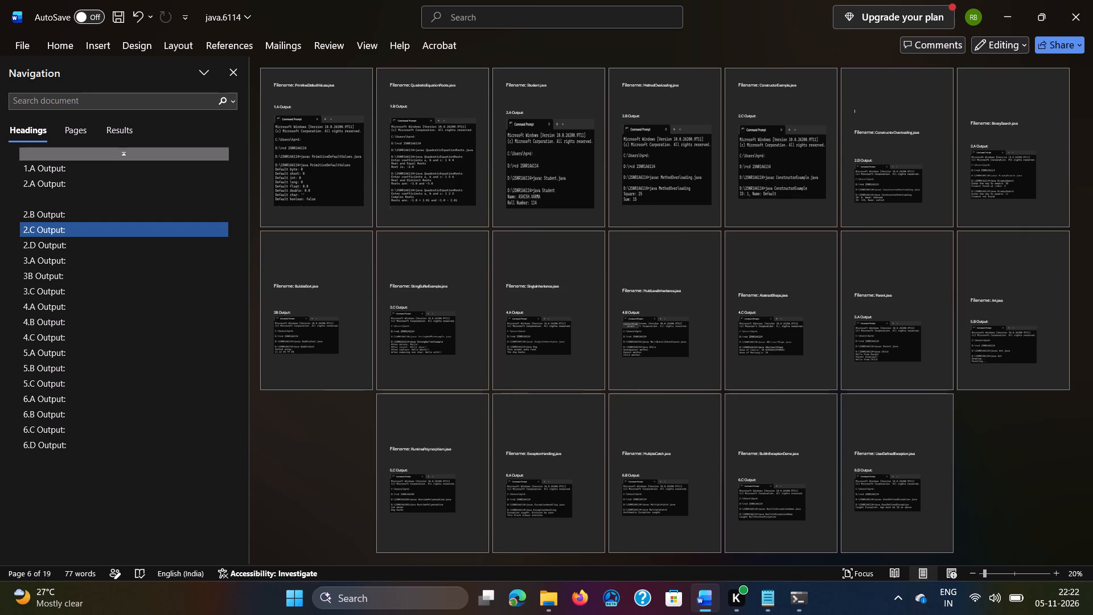
pyautogui.press('Down')
pyautogui.press('Down')
pyautogui.press('BackSpace')
pyautogui.press('BackSpace')
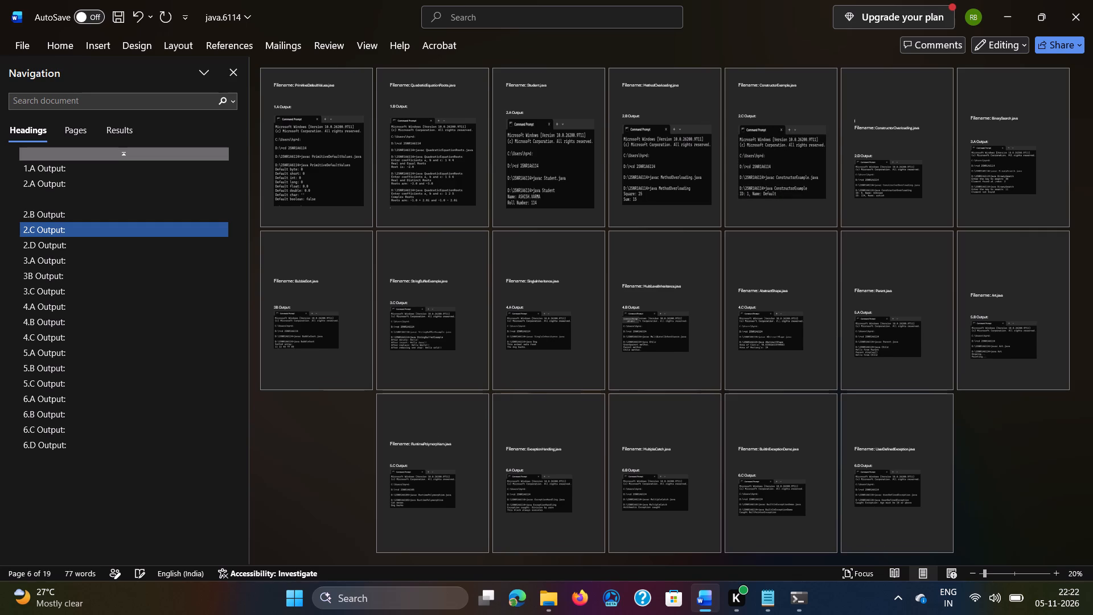
pyautogui.press('BackSpace')
pyautogui.press('BackSpace')
pyautogui.press('BackSpace')
pyautogui.press('BackSpace')
pyautogui.press('BackSpace')
pyautogui.press('BackSpace')
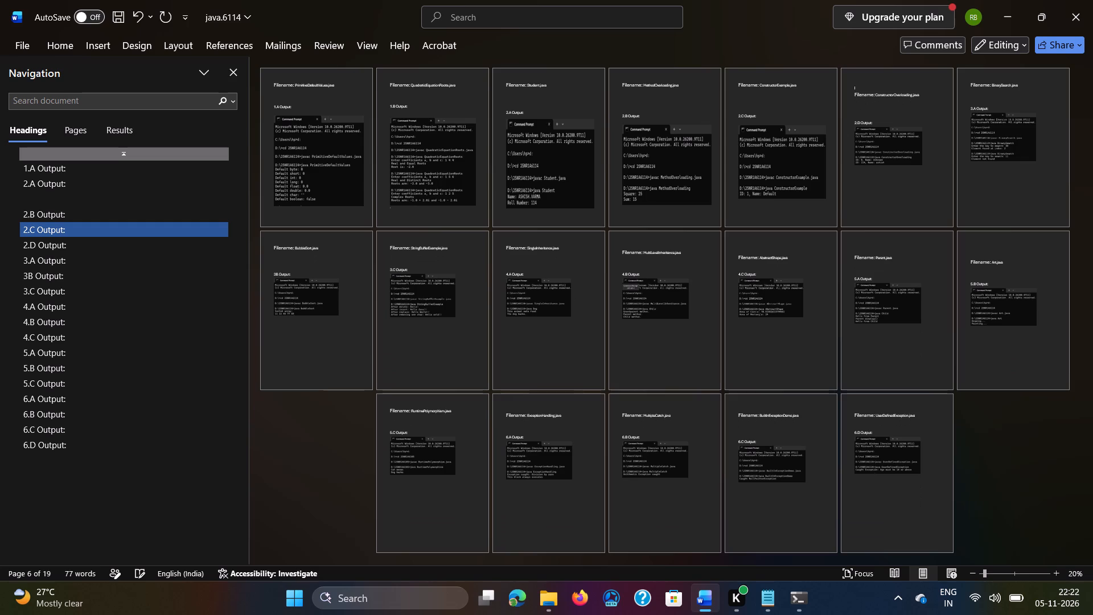
pyautogui.press('BackSpace')
pyautogui.press('BackSpace')
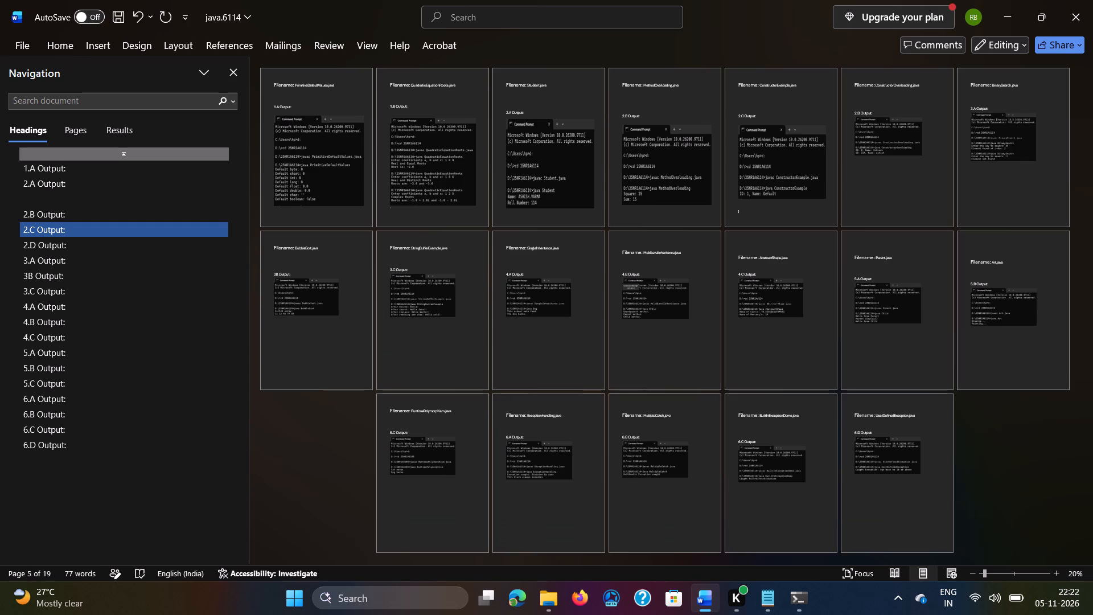
# Insert one blank line below the 2.D Output heading and one more above it, under the ConstructorOverloading.java filename line.
pyautogui.click(885, 110)
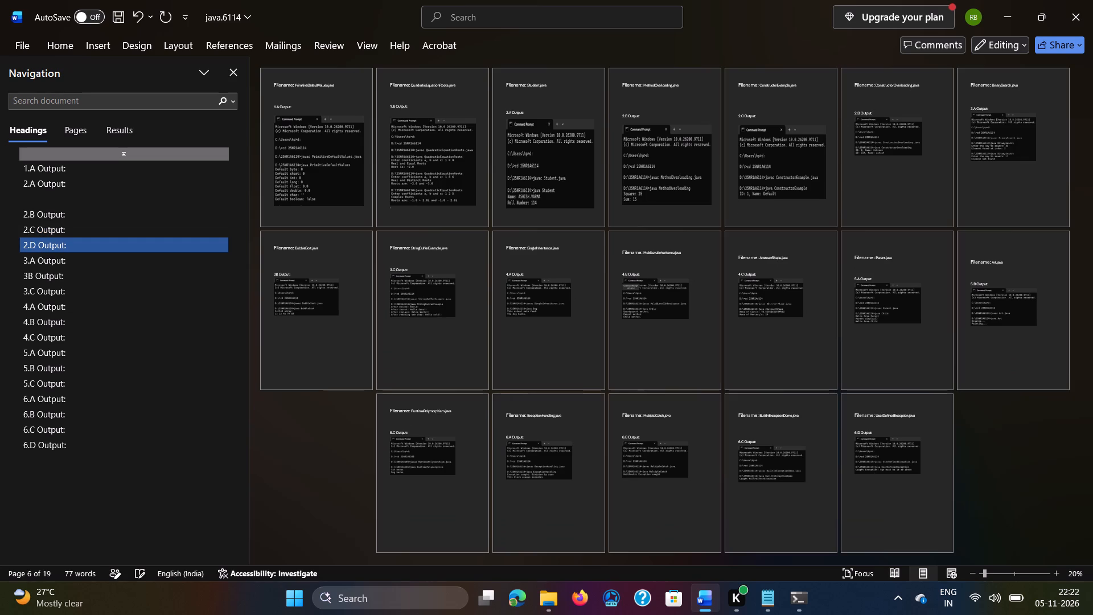
pyautogui.press('Return')
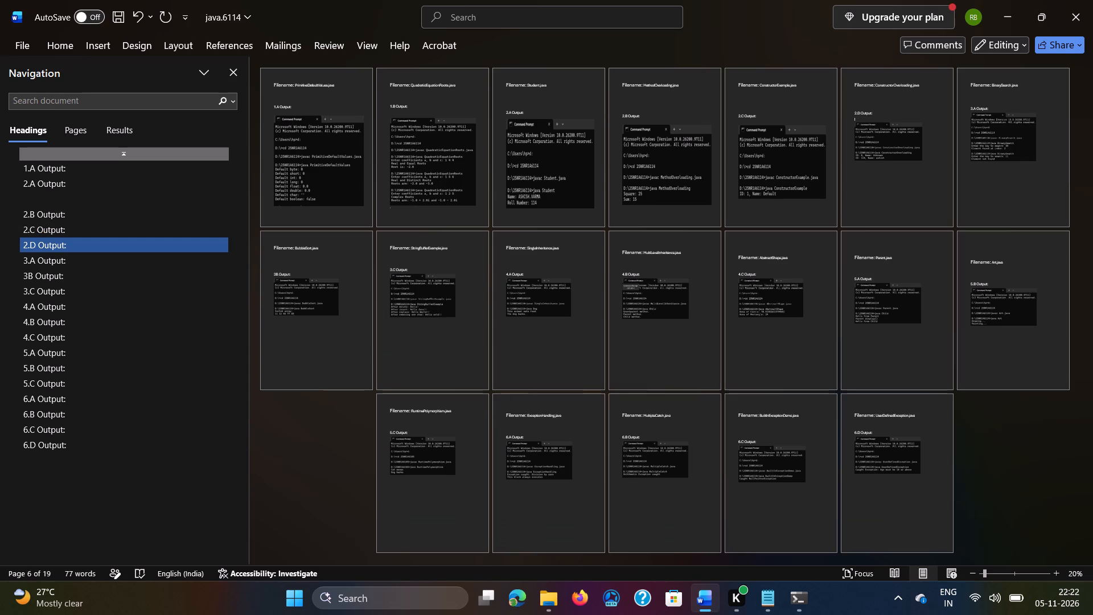
pyautogui.click(869, 102)
pyautogui.press('Return')
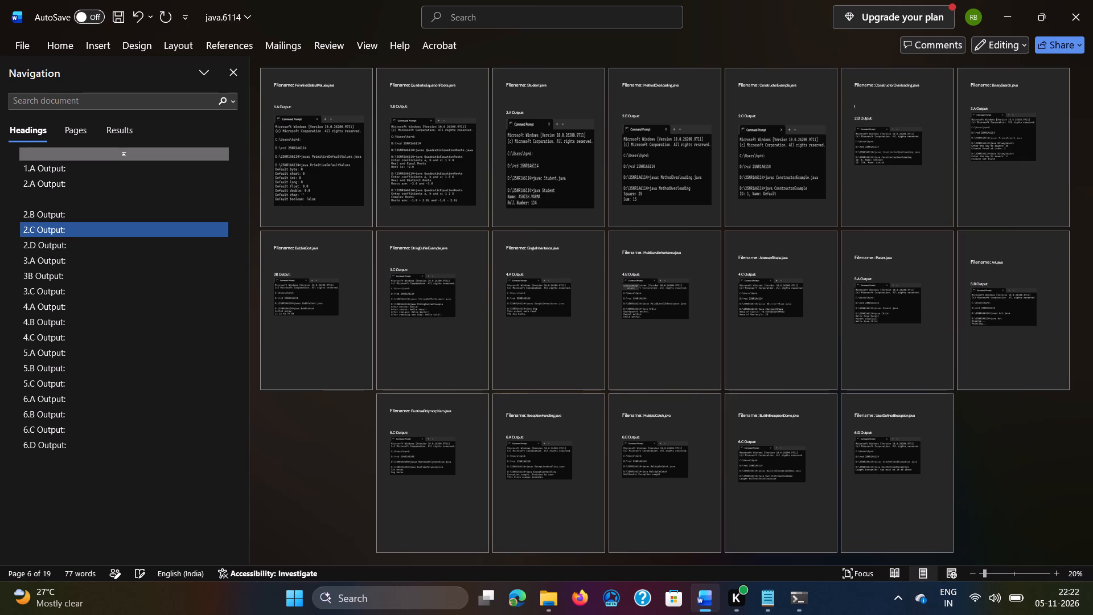
# Enlarge the ConstructorOverloading screenshot under 2.D Output in height and width to nearly match the 2.C screenshot's size.
pyautogui.click(897, 143)
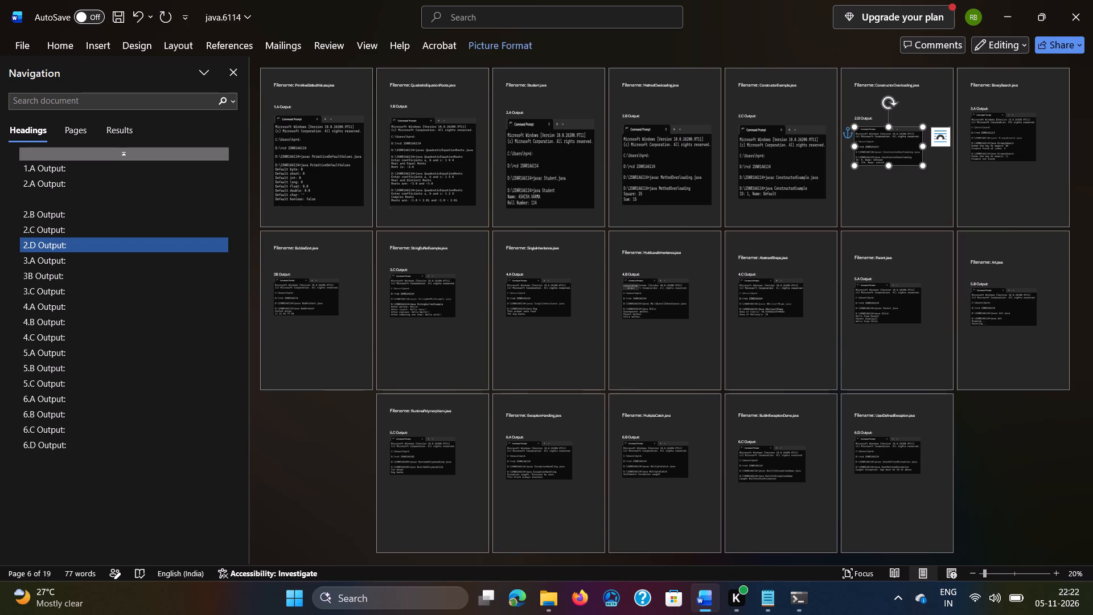
pyautogui.moveTo(891, 166); pyautogui.dragTo(893, 197)
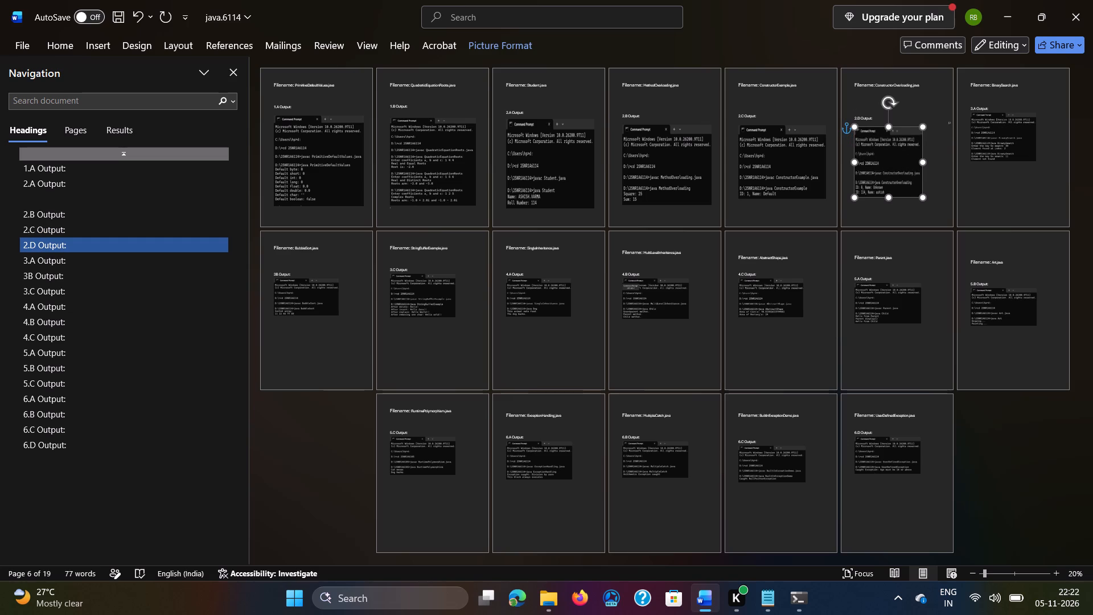
pyautogui.moveTo(893, 197); pyautogui.dragTo(893, 194)
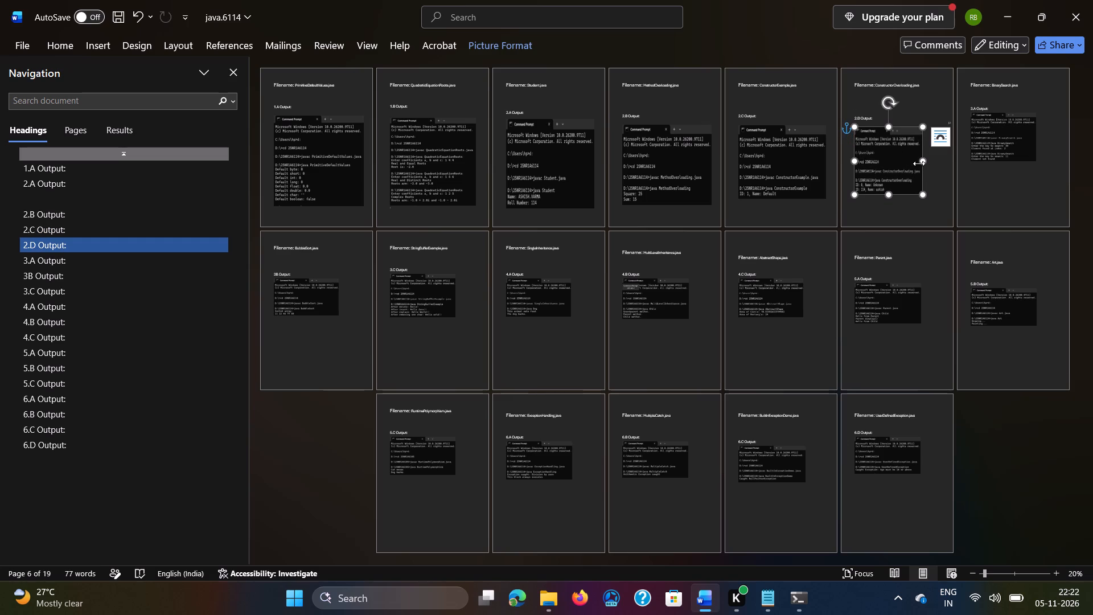
pyautogui.moveTo(919, 163); pyautogui.dragTo(939, 164)
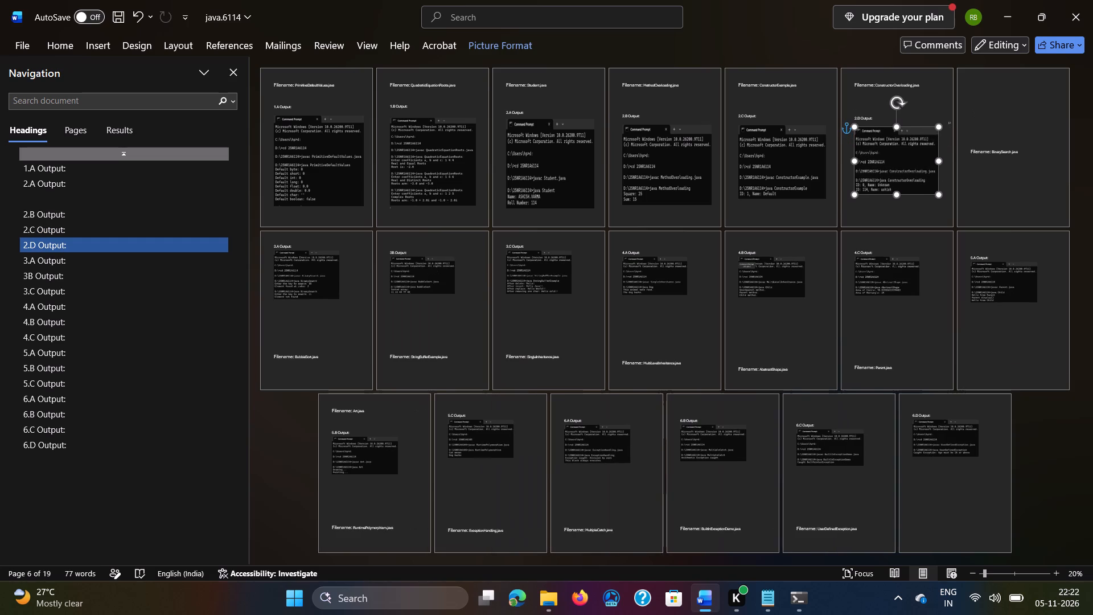
pyautogui.moveTo(939, 164); pyautogui.dragTo(938, 164)
# Delete the blank lines above the BinarySearch.java filename line to move it up to the top of its page.
pyautogui.click(964, 155)
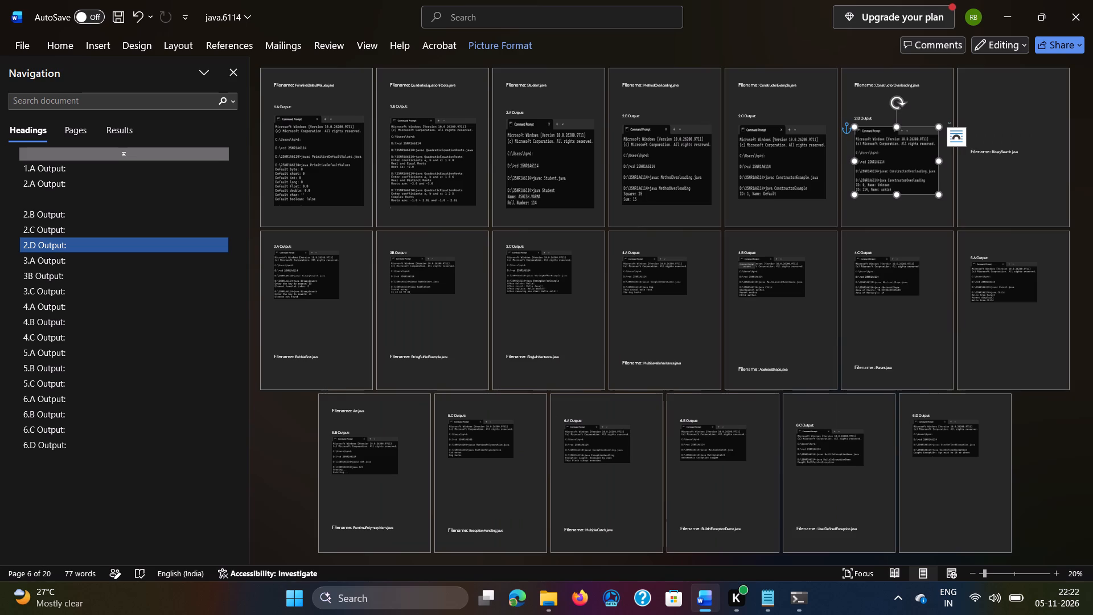
pyautogui.press('Up')
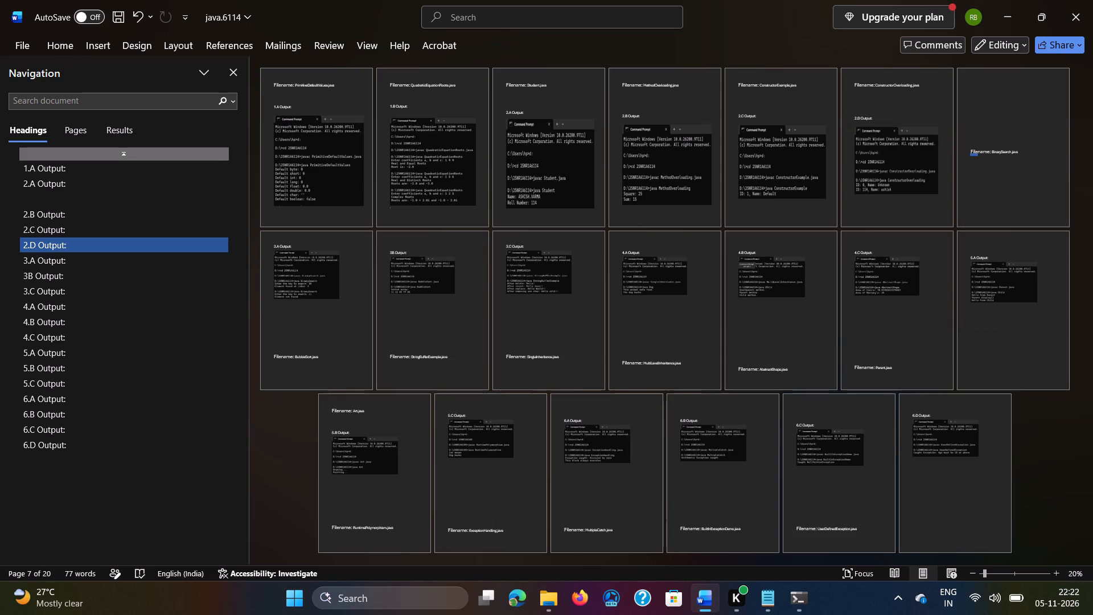
pyautogui.press('Up')
pyautogui.press('BackSpace')
pyautogui.press('BackSpace')
pyautogui.press('BackSpace')
pyautogui.press('BackSpace')
pyautogui.press('BackSpace')
pyautogui.press('BackSpace')
pyautogui.press('BackSpace')
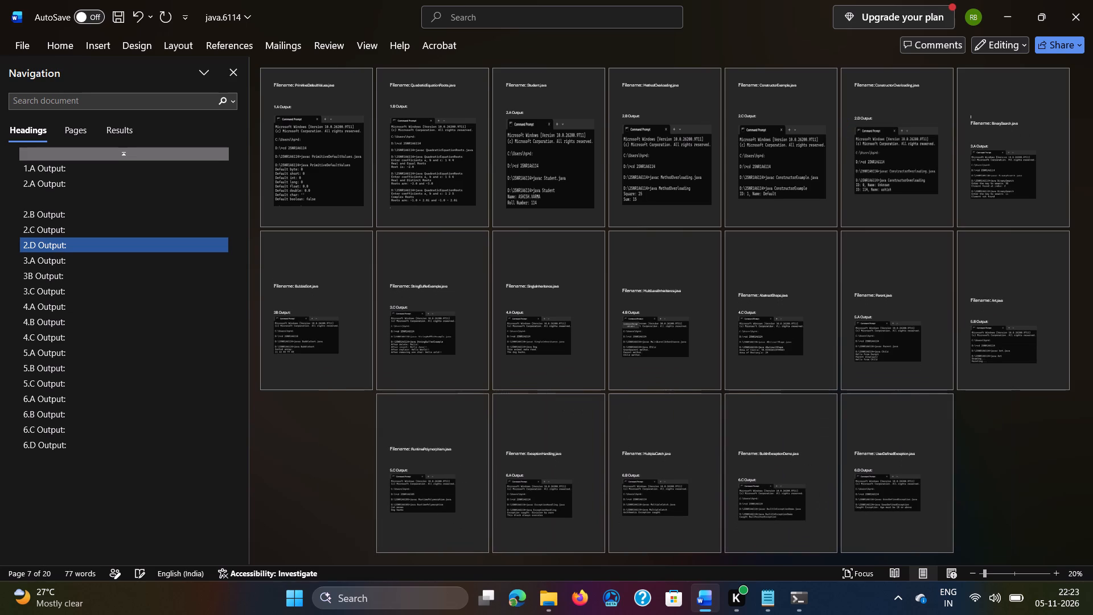
pyautogui.press('BackSpace')
pyautogui.press('BackSpace')
pyautogui.press('BackSpace')
pyautogui.press('BackSpace')
pyautogui.press('BackSpace')
pyautogui.press('BackSpace')
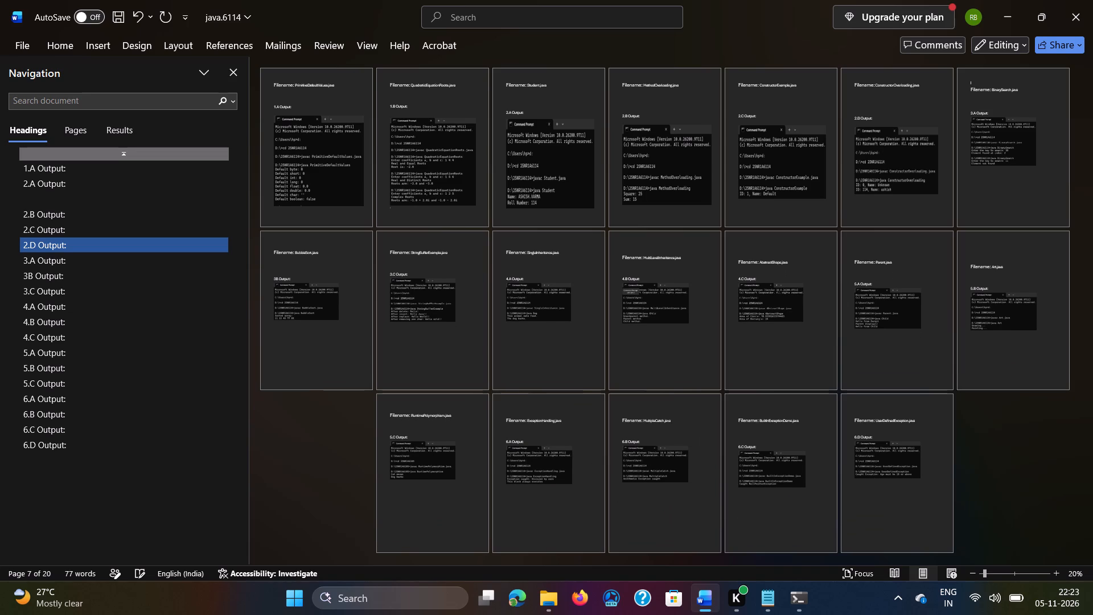
pyautogui.press('BackSpace')
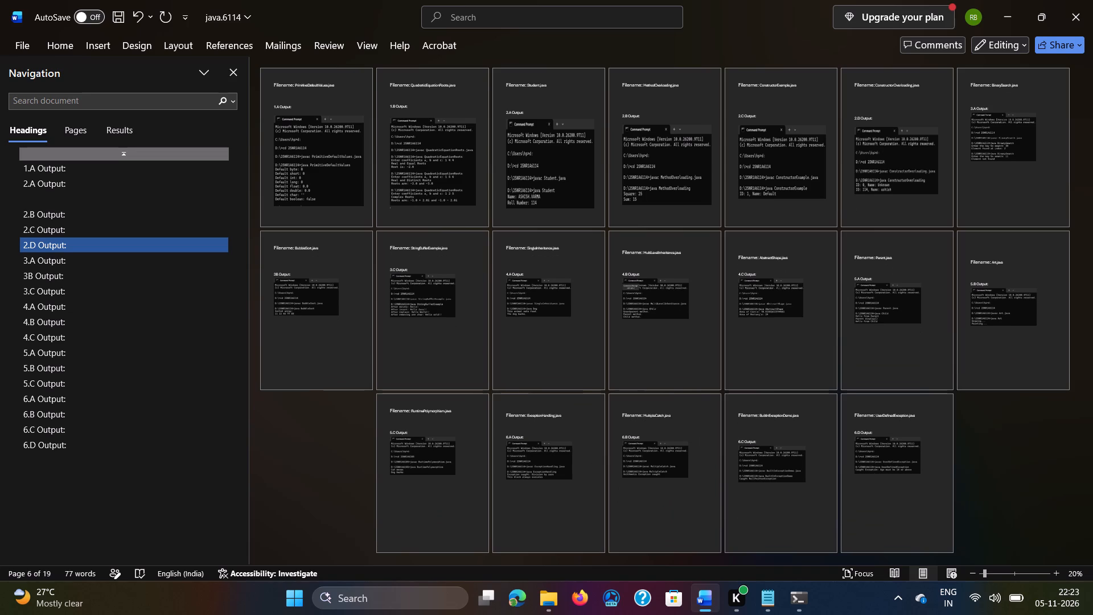
# Insert two blank lines between the BinarySearch.java filename line and the 3.A Output heading.
pyautogui.click(997, 102)
pyautogui.press('Return')
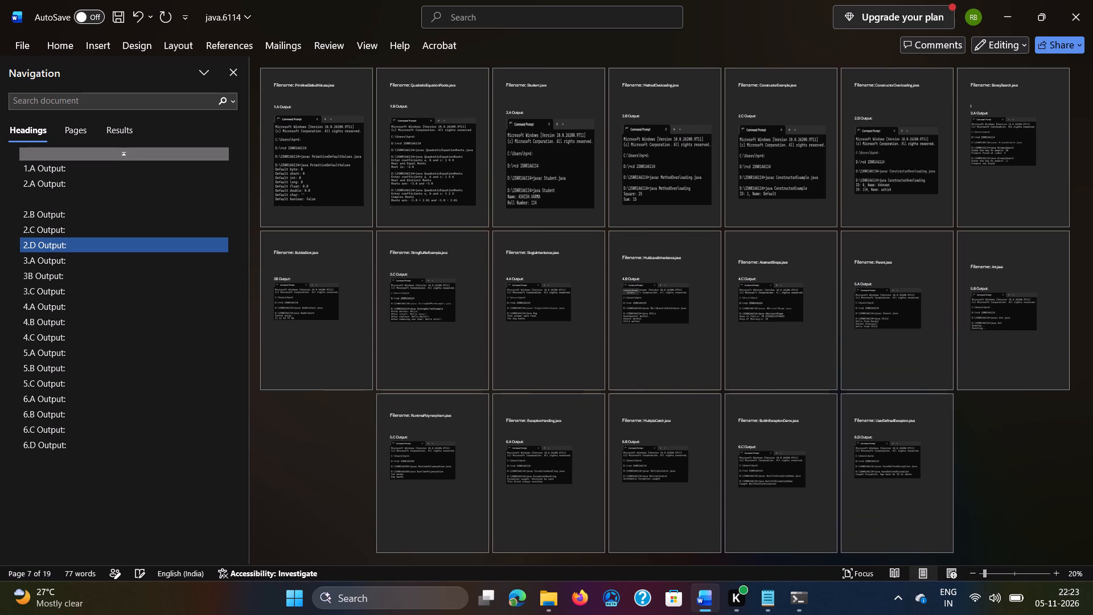
pyautogui.press('Return')
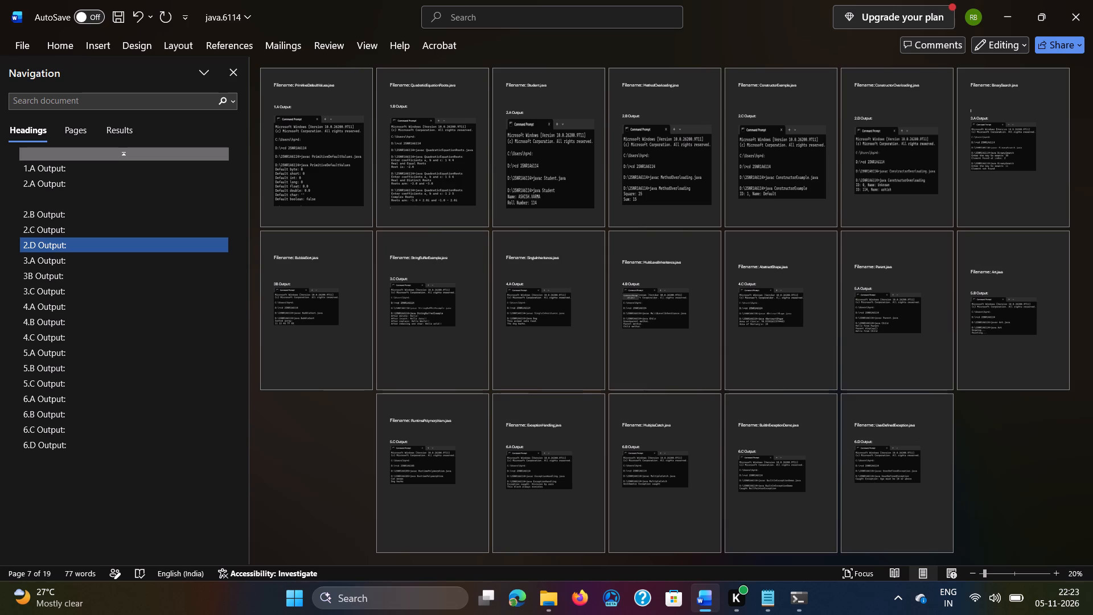
# Insert a blank line between the 3.A Output heading and its screenshot.
pyautogui.click(1001, 112)
pyautogui.press('Down')
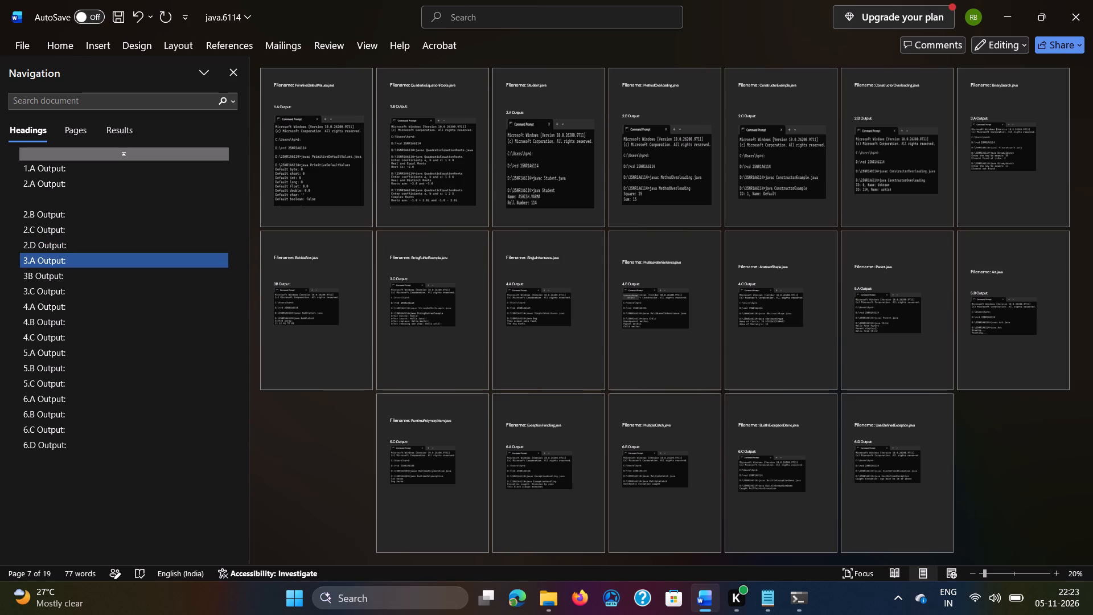
pyautogui.press('Return')
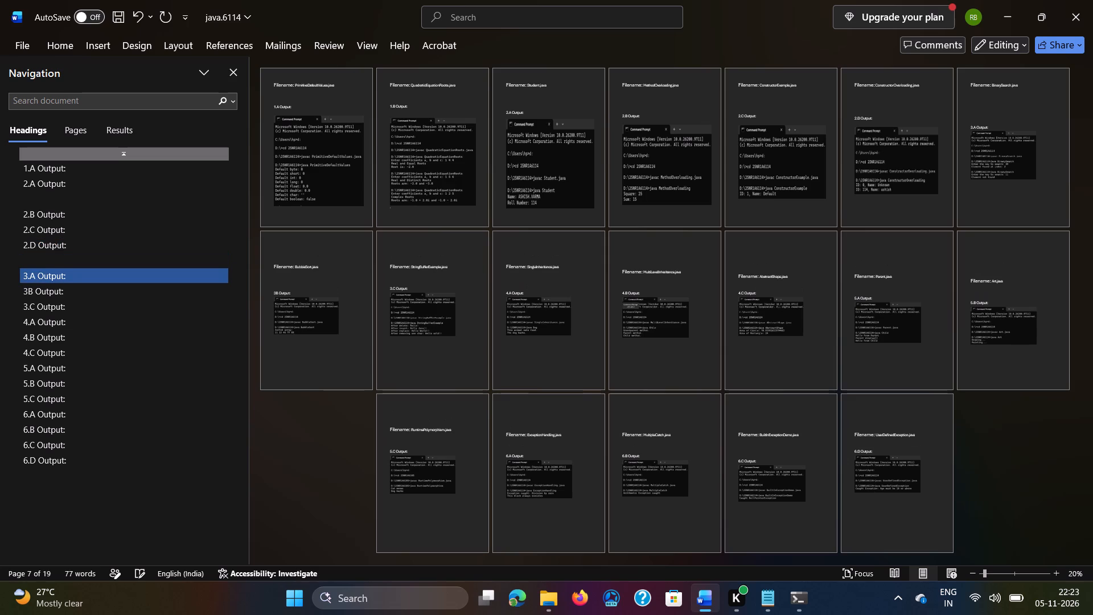
pyautogui.press('BackSpace')
pyautogui.press('Right')
pyautogui.press('Right')
pyautogui.press('Right')
pyautogui.press('Right')
pyautogui.press('Right')
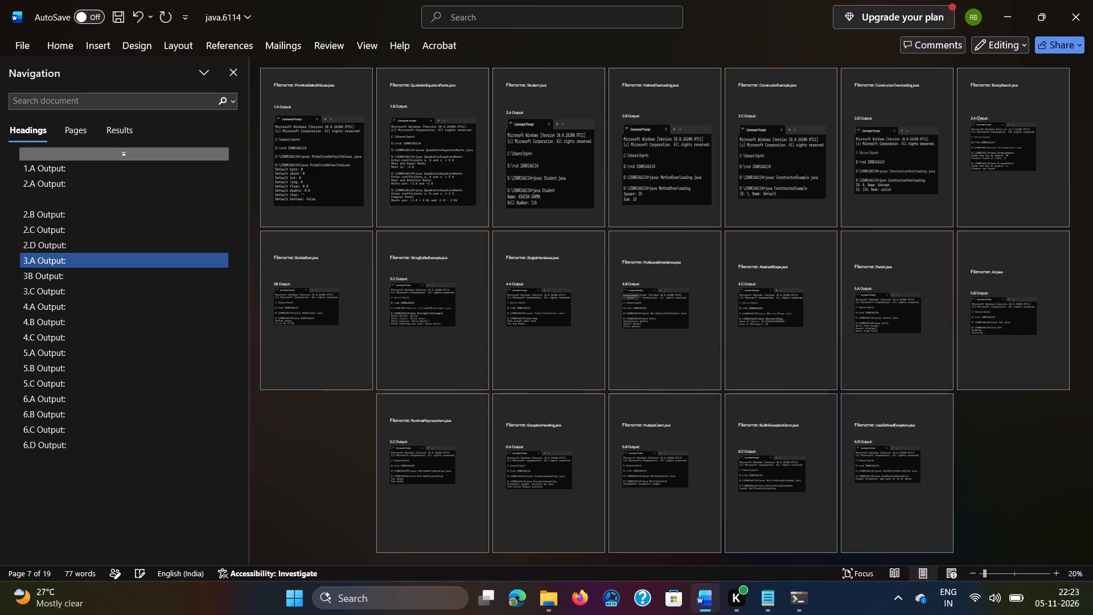
pyautogui.press('Right')
pyautogui.press('Right')
pyautogui.press('Right')
pyautogui.press('Right')
pyautogui.press('Right')
pyautogui.press('Right')
pyautogui.press('Right')
pyautogui.press('Left')
pyautogui.press('Return')
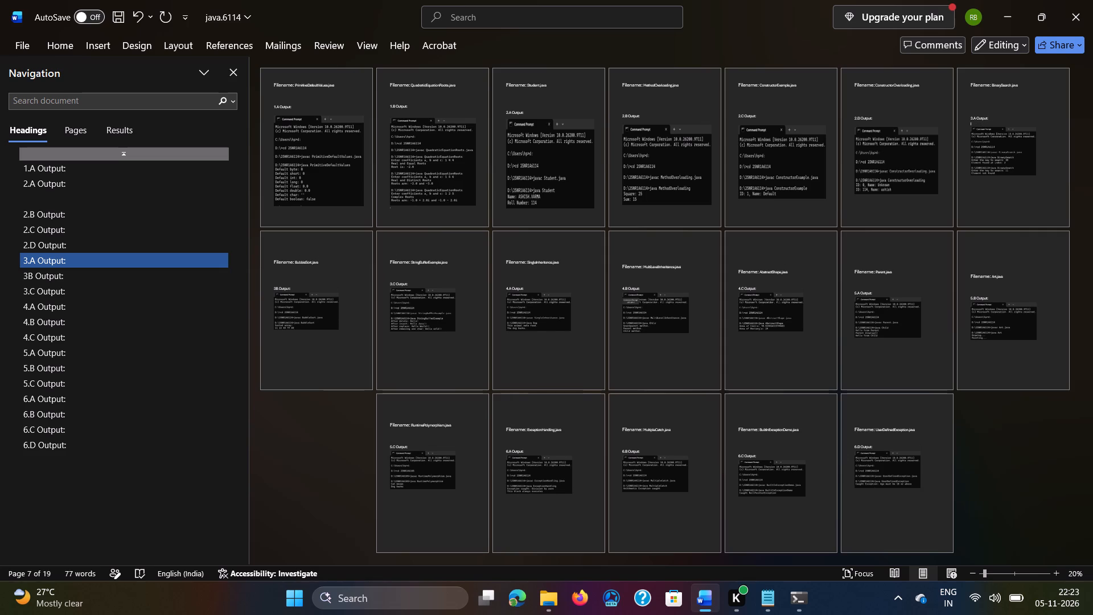
# Enlarge the BinarySearch screenshot under 3.A Output in height and width to nearly match the 2.D screenshot's size.
pyautogui.click(1020, 137)
pyautogui.moveTo(1003, 175); pyautogui.dragTo(1003, 189)
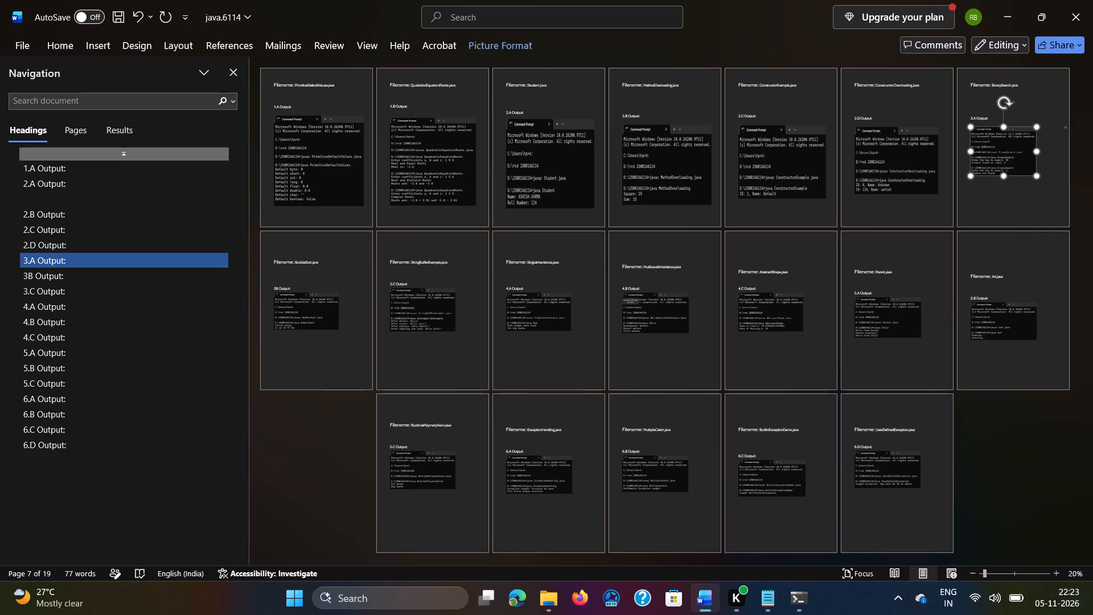
pyautogui.moveTo(1003, 189); pyautogui.dragTo(1004, 194)
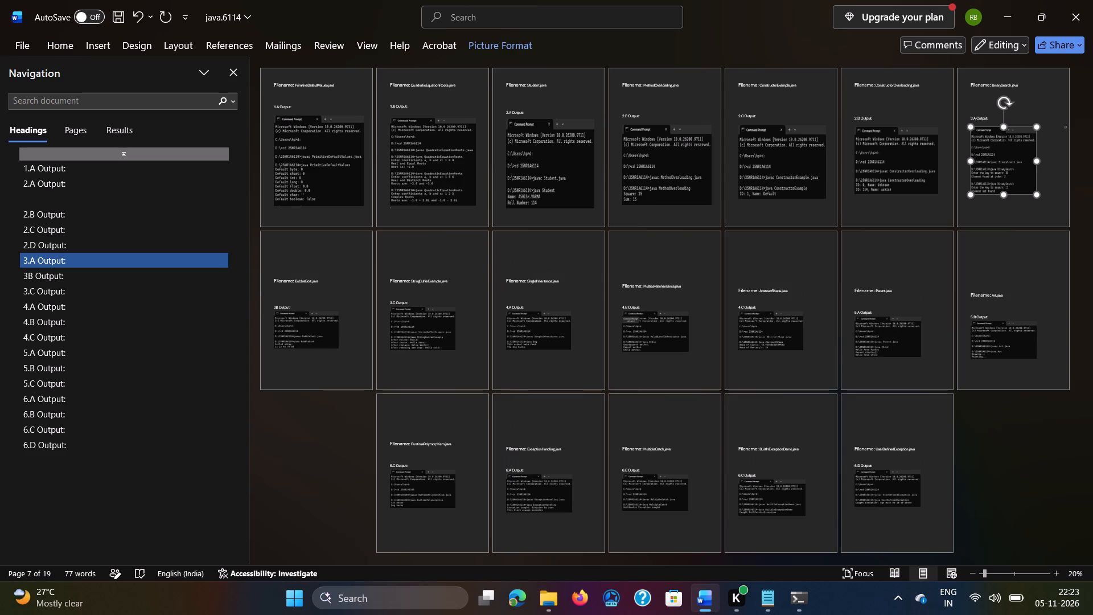
pyautogui.moveTo(1035, 161); pyautogui.dragTo(1052, 168)
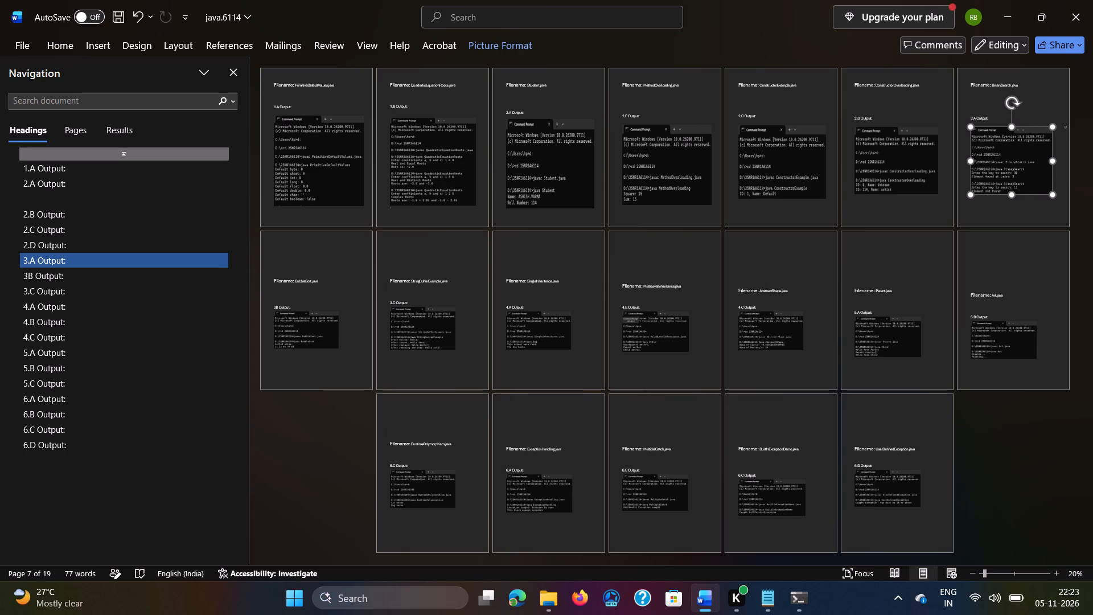
pyautogui.moveTo(1052, 168); pyautogui.dragTo(1055, 170)
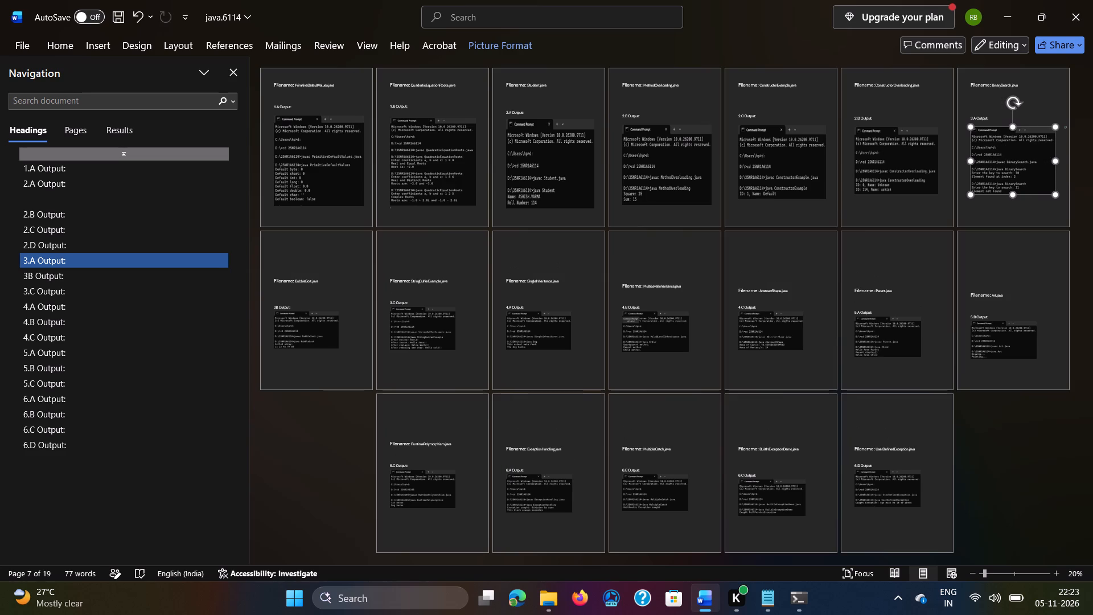
pyautogui.moveTo(1055, 170); pyautogui.dragTo(1055, 169)
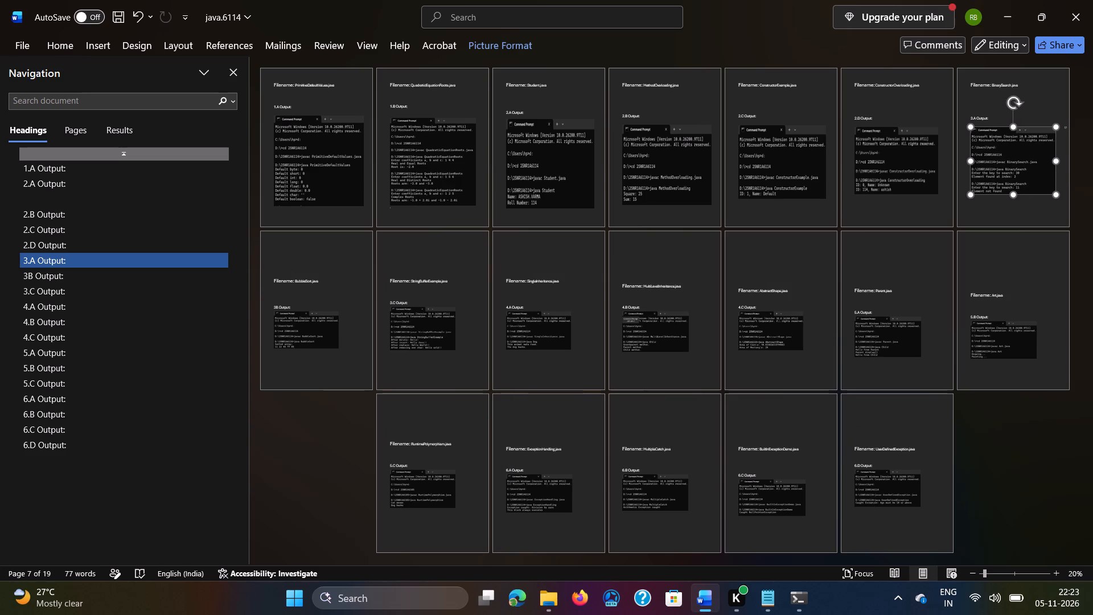
pyautogui.click(1018, 202)
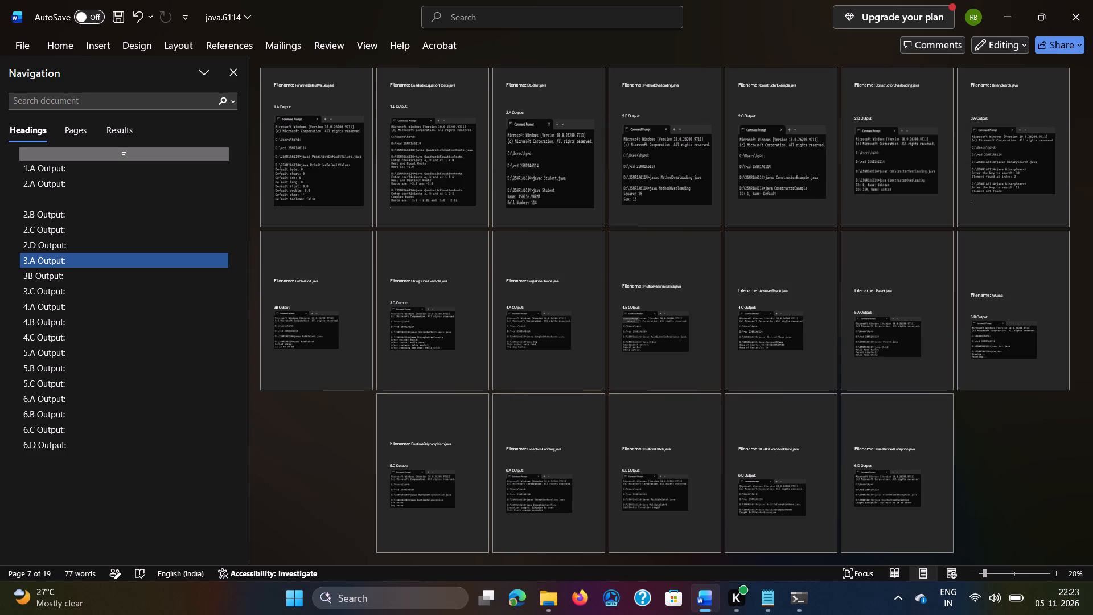
# Delete the blank lines above the BubbleSort.java filename line to move it up to the top of its page.
pyautogui.keyDown('ctrl'); pyautogui.scroll(2, 1018, 202); pyautogui.keyUp('ctrl')
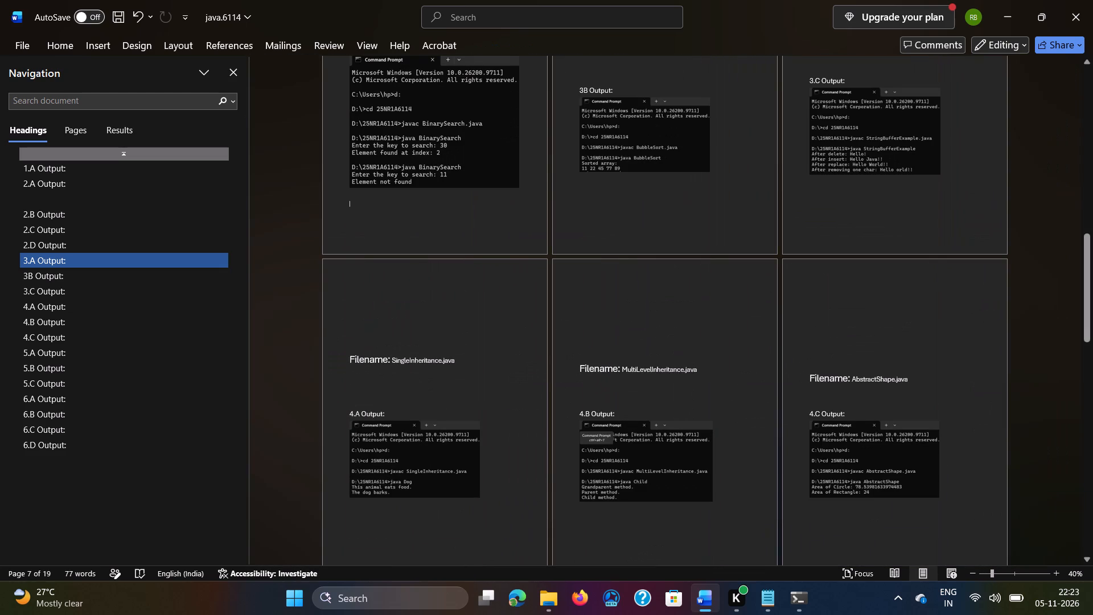
pyautogui.scroll(1, 1018, 202)
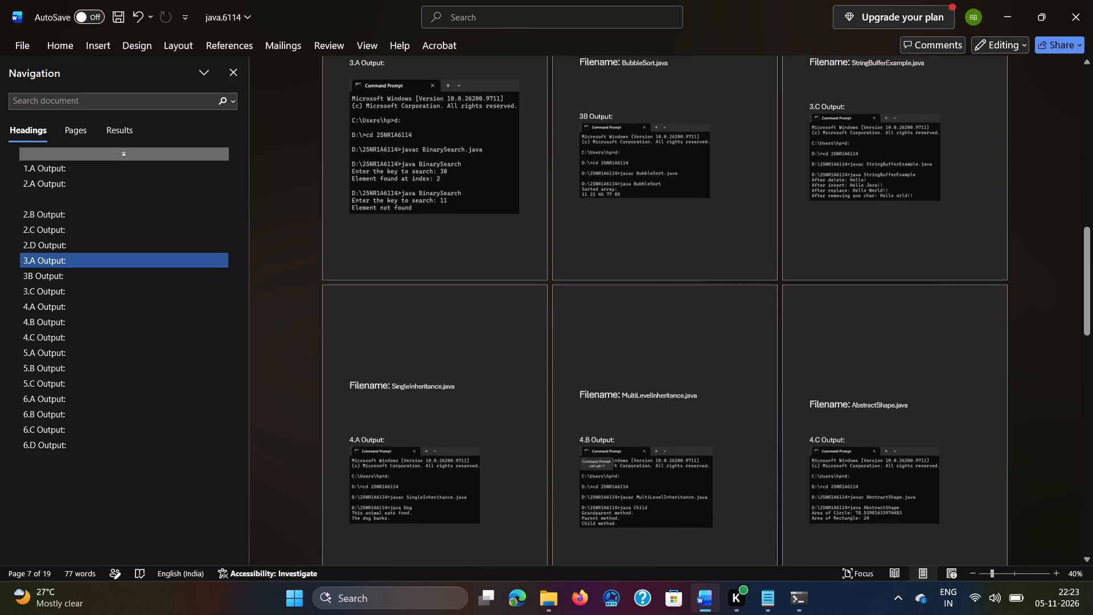
pyautogui.scroll(2, 1018, 202)
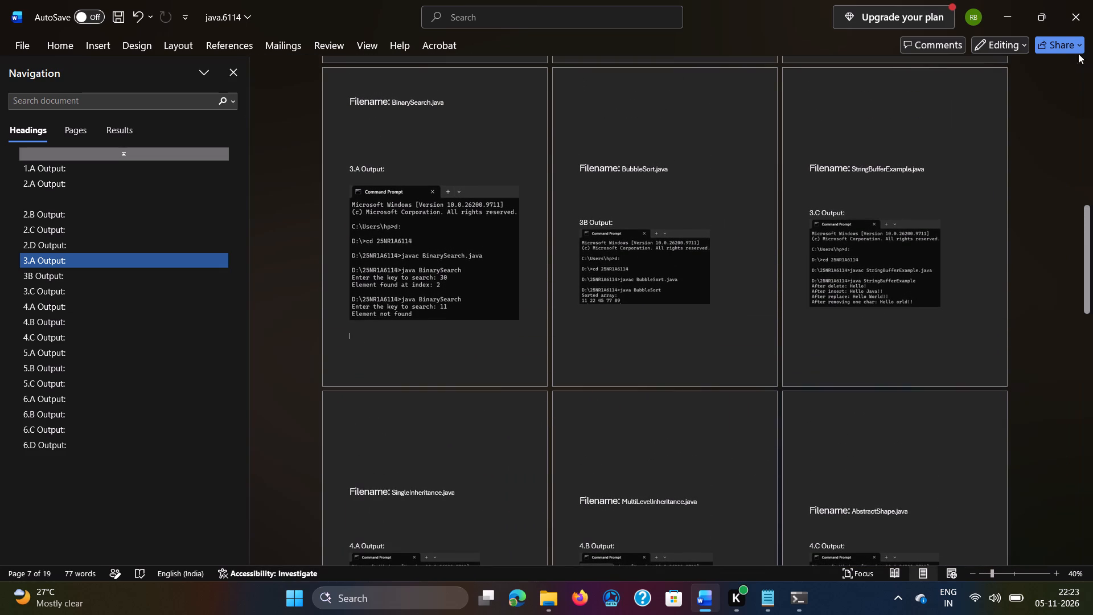
pyautogui.click(576, 166)
pyautogui.click(576, 166)
pyautogui.press('BackSpace')
pyautogui.press('BackSpace')
pyautogui.press('BackSpace')
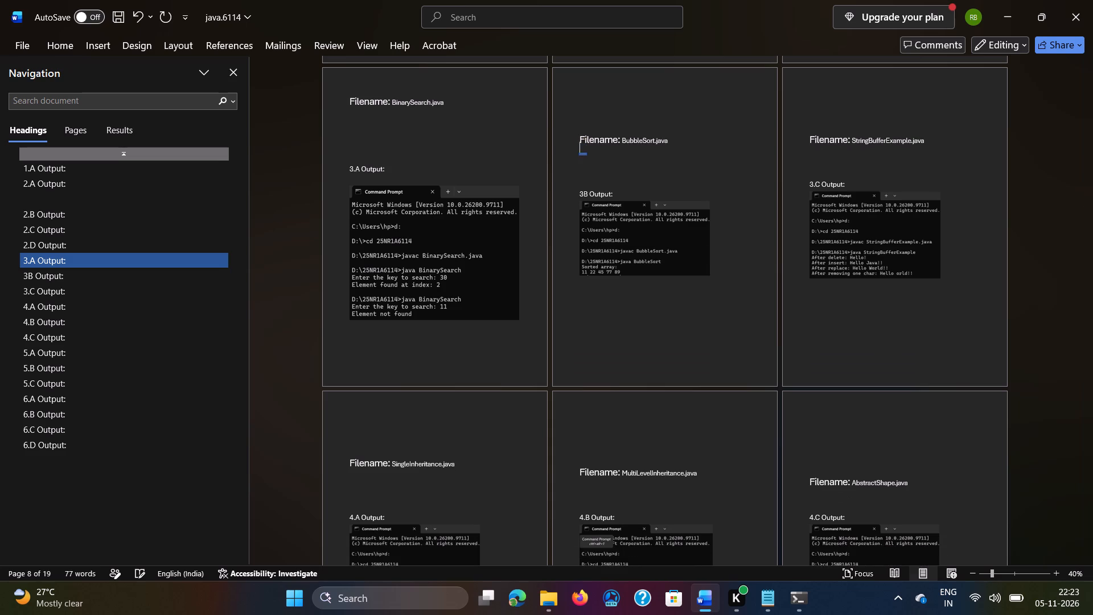
pyautogui.press('BackSpace')
pyautogui.press('BackSpace')
pyautogui.press('BackSpace')
pyautogui.press('BackSpace')
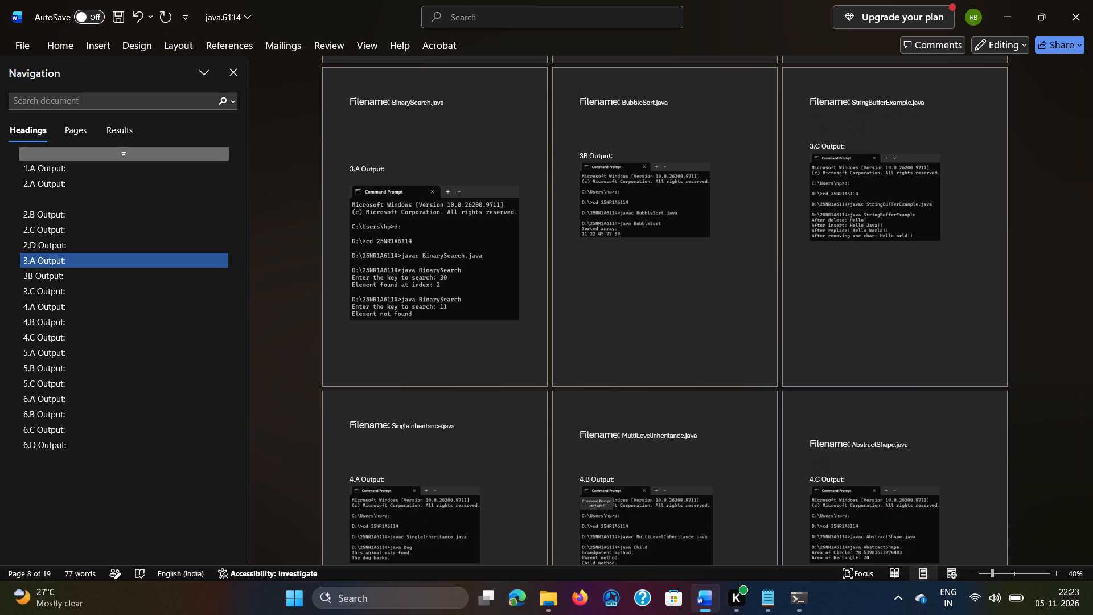
# Insert one blank line between the 3B Output heading and its screenshot, and two between the BubbleSort.java filename line and that heading.
pyautogui.click(616, 153)
pyautogui.press('Return')
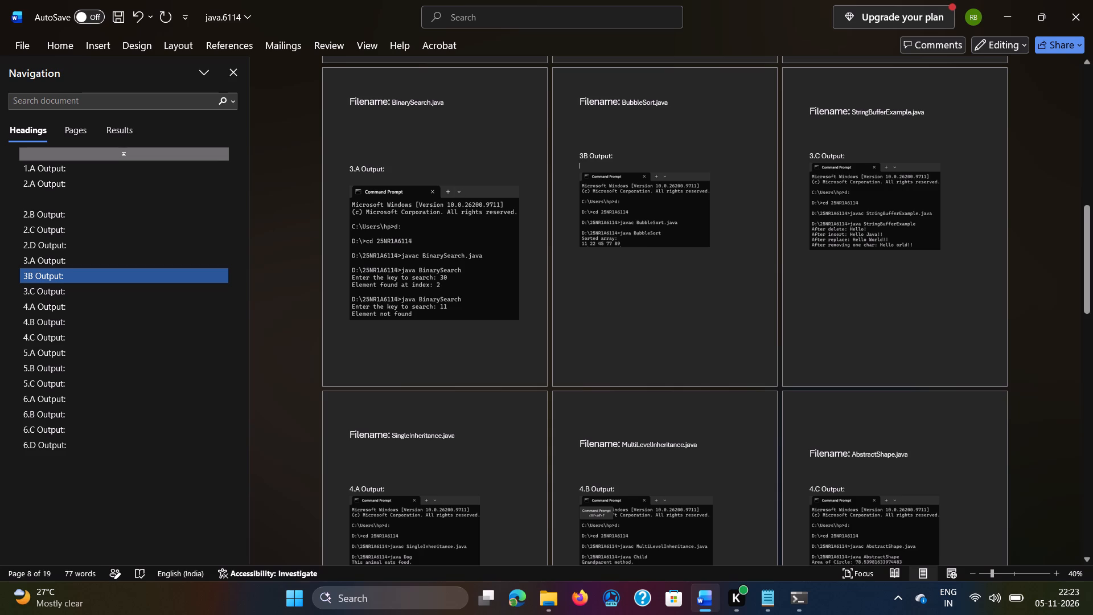
pyautogui.click(614, 137)
pyautogui.press('Return')
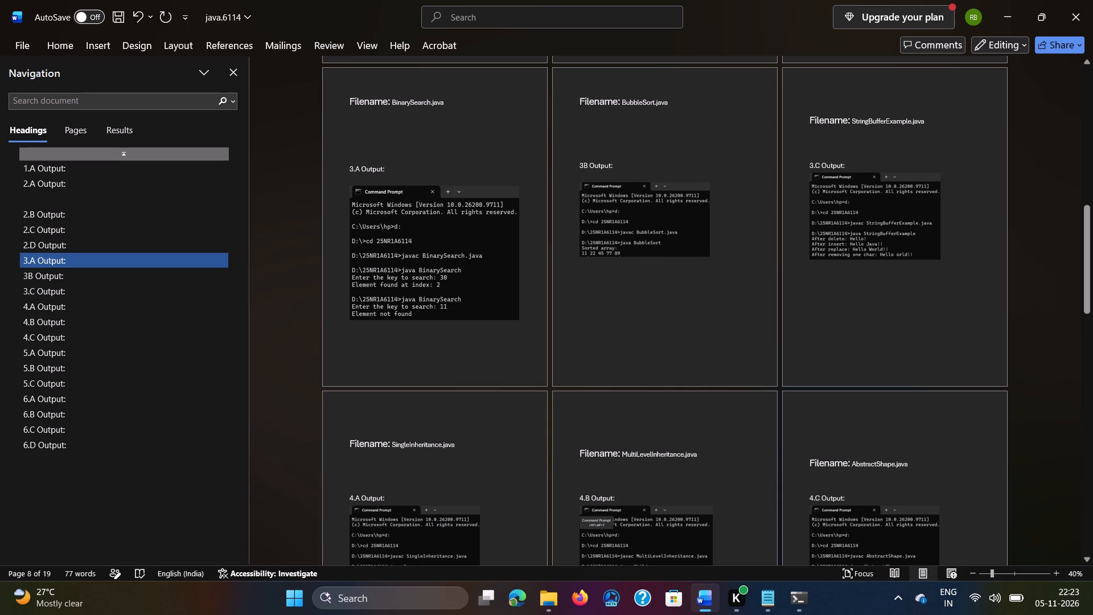
pyautogui.press('Return')
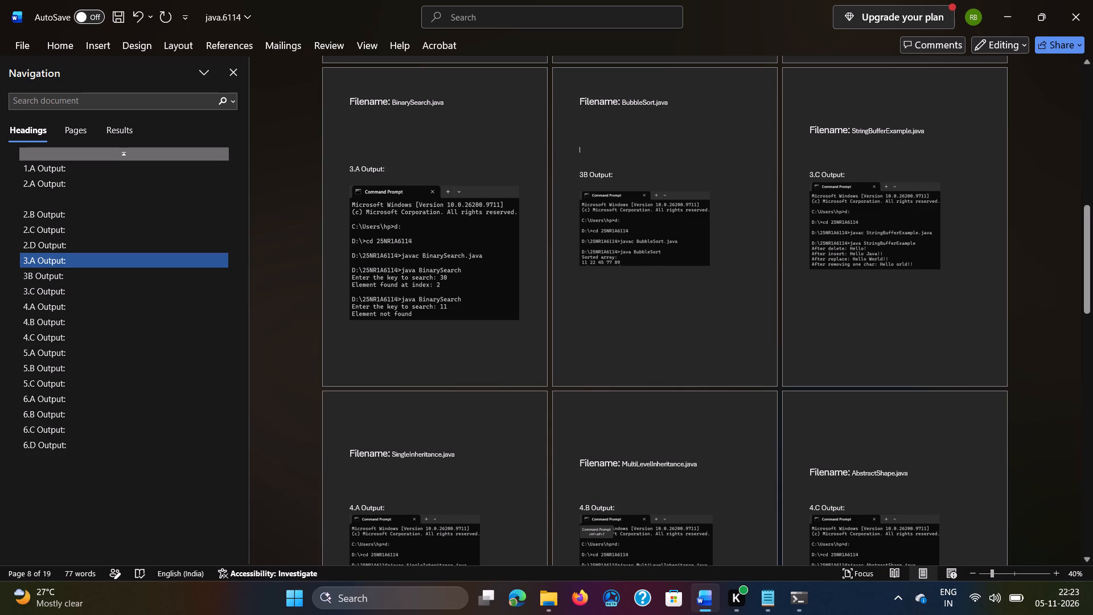
# Enlarge the BubbleSort screenshot under 3B Output in height and width to about the size of the 3.A screenshot.
pyautogui.click(629, 208)
pyautogui.moveTo(642, 267); pyautogui.dragTo(642, 276)
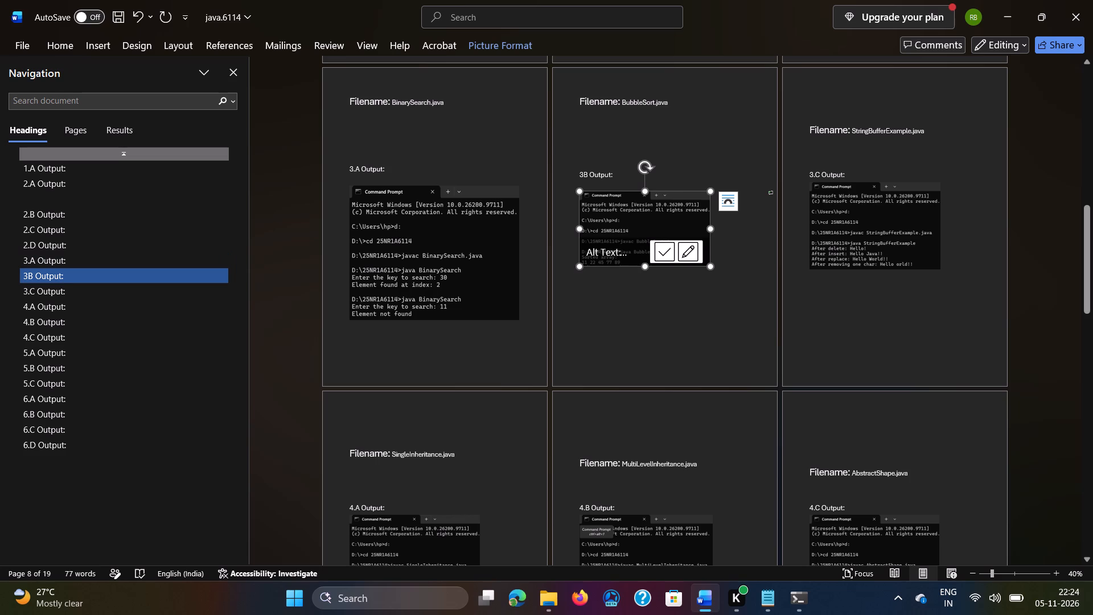
pyautogui.moveTo(642, 276); pyautogui.dragTo(647, 335)
pyautogui.moveTo(709, 264); pyautogui.dragTo(733, 266)
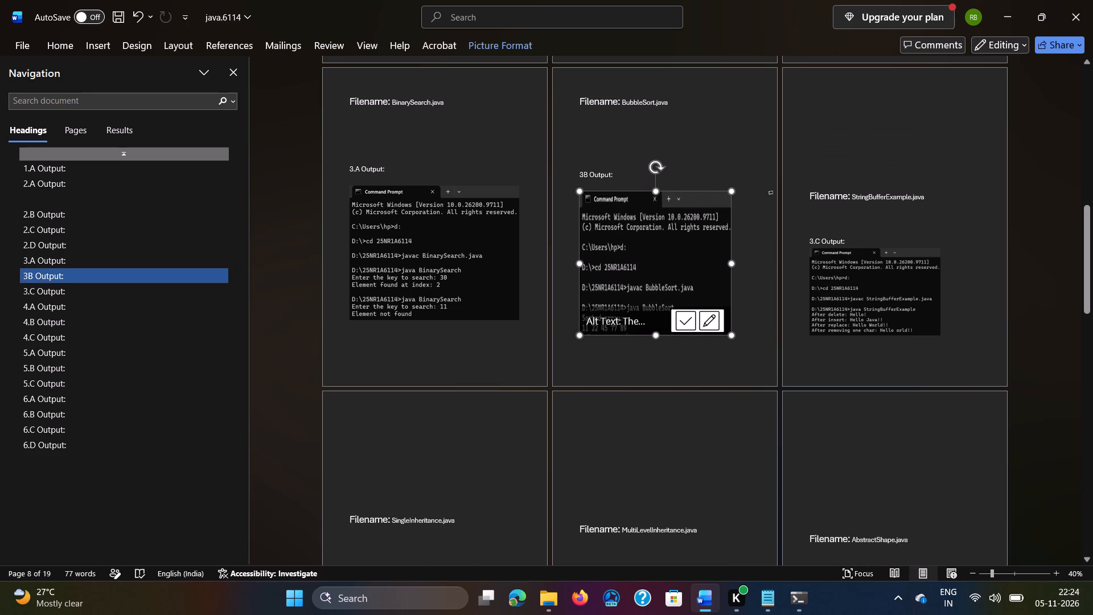
pyautogui.moveTo(733, 266); pyautogui.dragTo(756, 269)
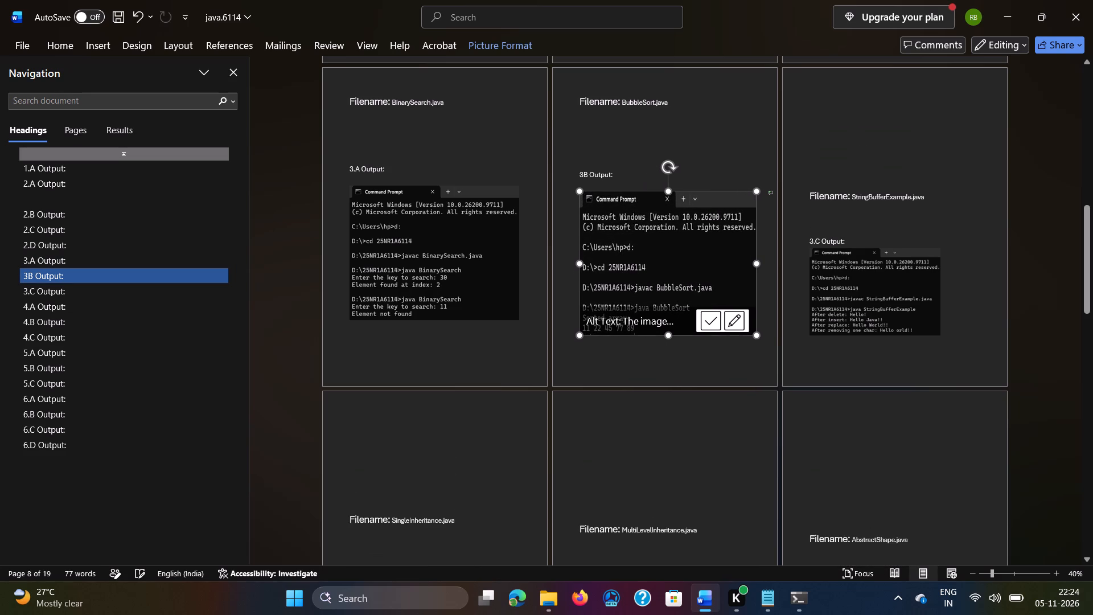
# Delete the blank lines above the StringBufferExample.java filename line to move it up to the top of its page.
pyautogui.click(804, 198)
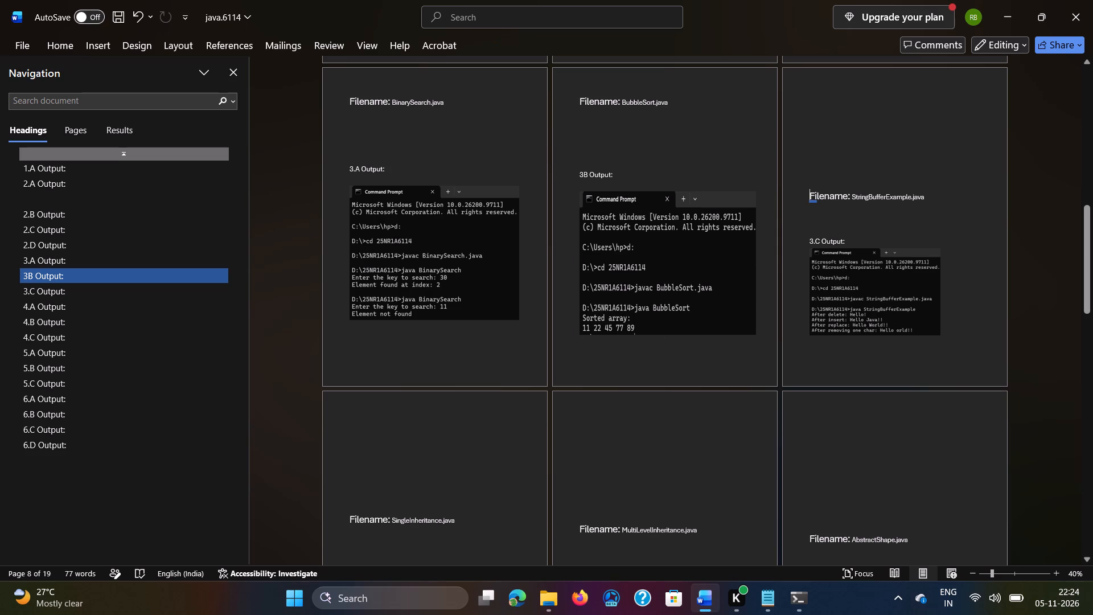
pyautogui.press('BackSpace')
pyautogui.press('BackSpace')
pyautogui.press('BackSpace')
pyautogui.press('BackSpace')
pyautogui.press('BackSpace')
pyautogui.press('BackSpace')
pyautogui.press('BackSpace')
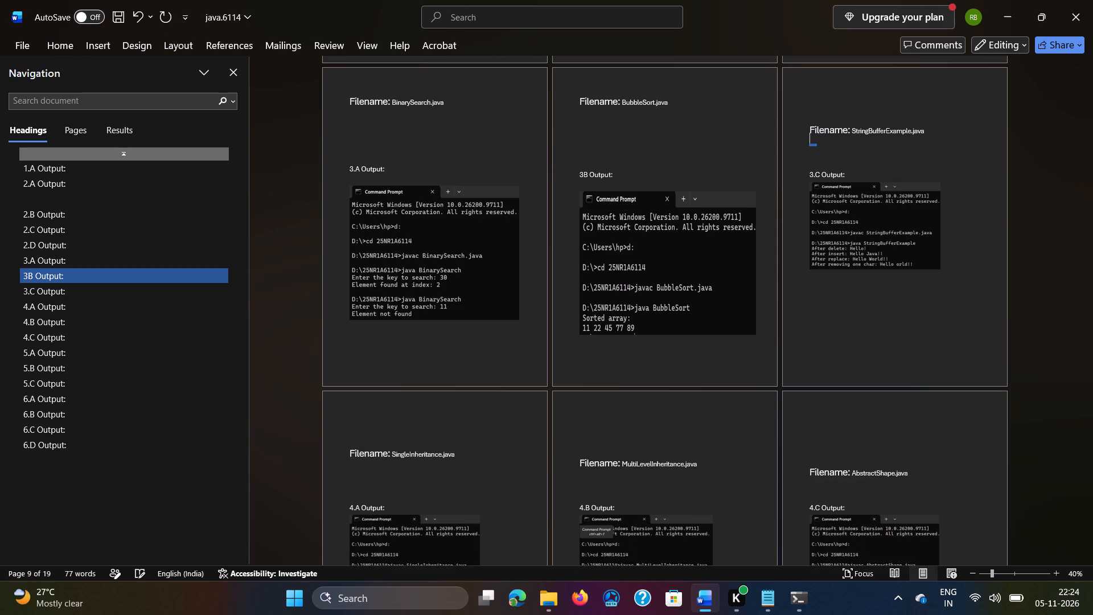
pyautogui.press('BackSpace')
pyautogui.press('BackSpace')
pyautogui.press('BackSpace')
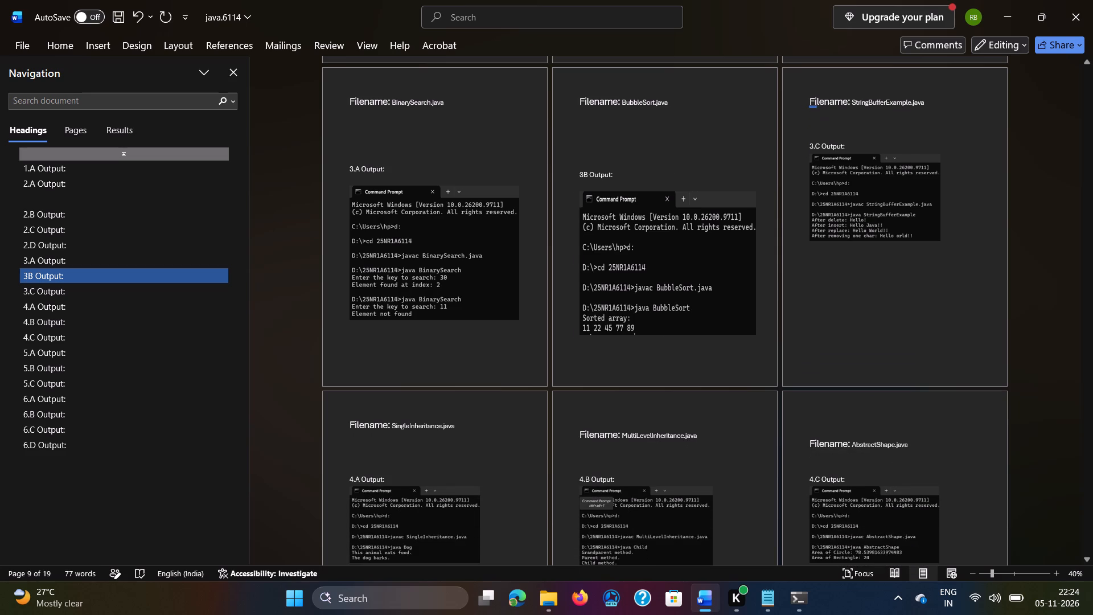
# Insert three blank lines between the StringBufferExample.java filename line and the 3.C Output heading, and one between the heading and its screenshot.
pyautogui.click(832, 129)
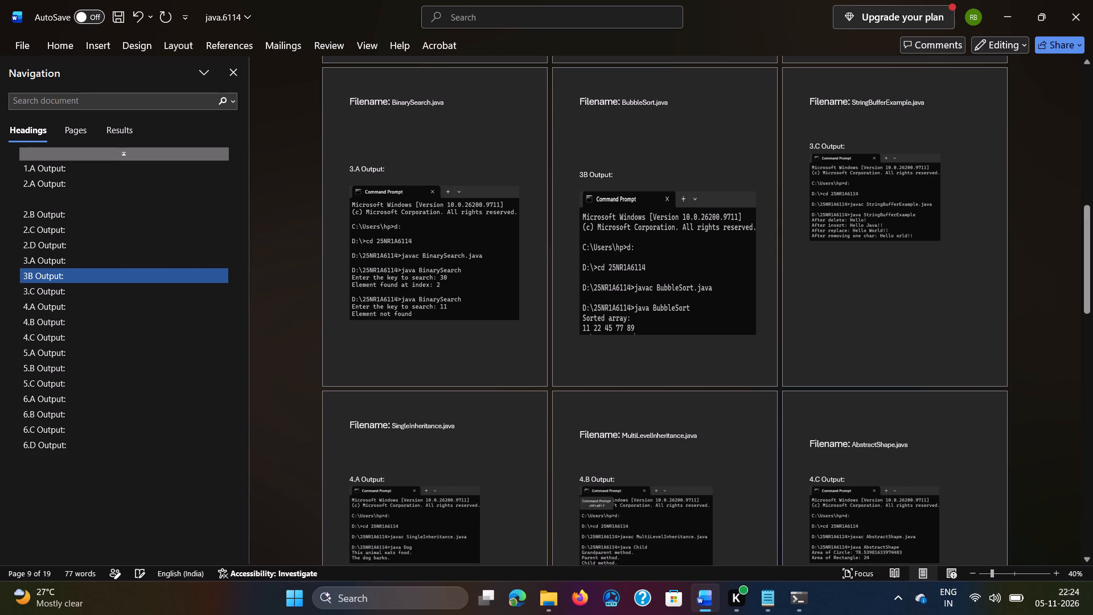
pyautogui.press('Return')
pyautogui.press('Return')
pyautogui.press('Return')
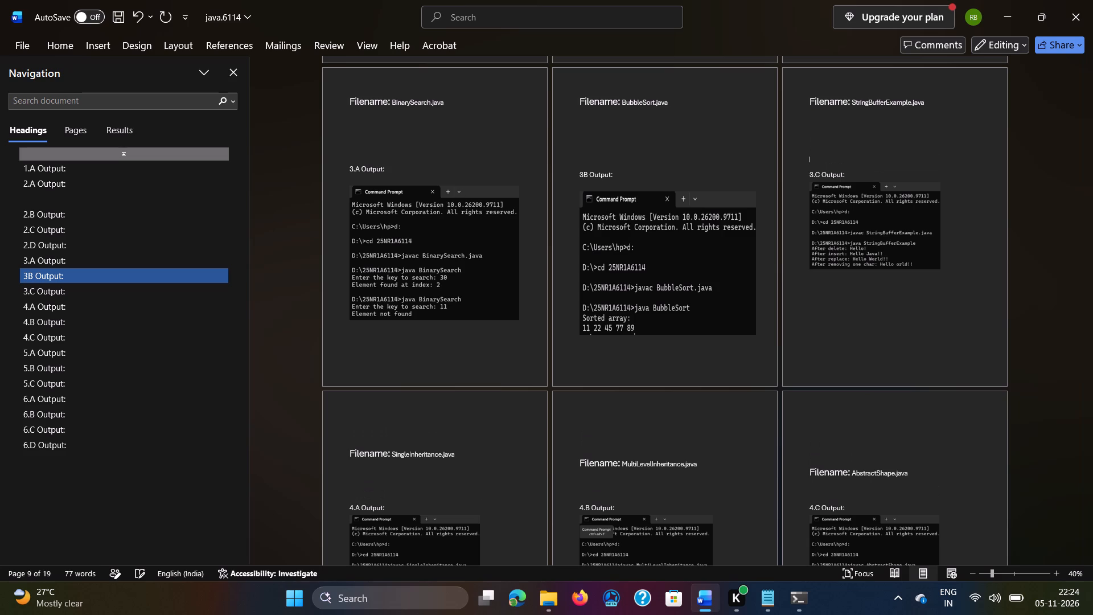
pyautogui.click(862, 181)
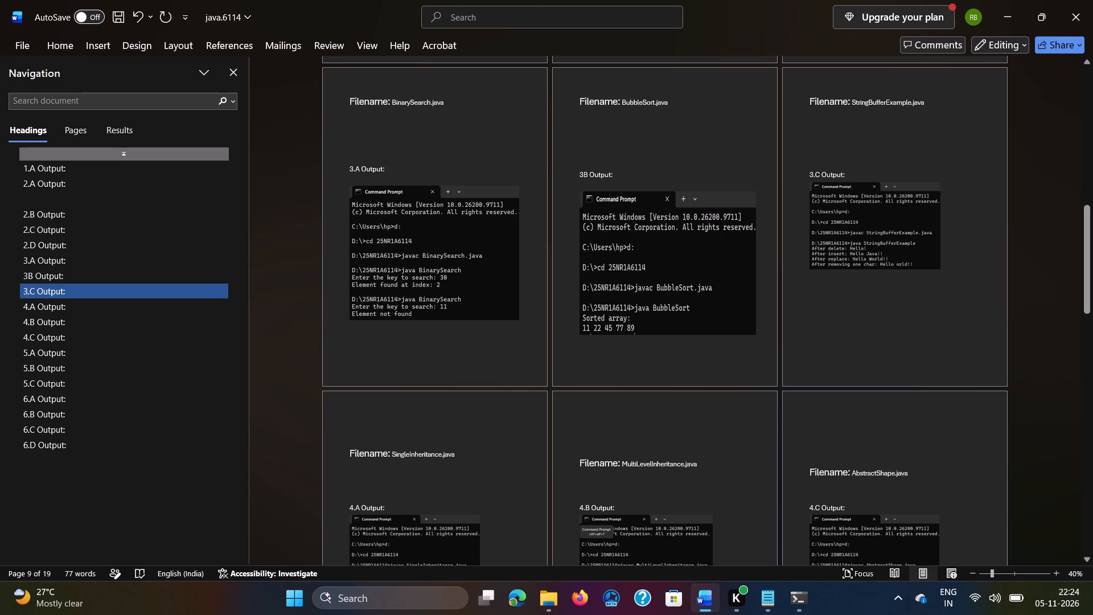
pyautogui.press('Return')
# Enlarge the StringBufferExample screenshot under 3.C Output in height and width to nearly match the 3B screenshot's size.
pyautogui.click(886, 214)
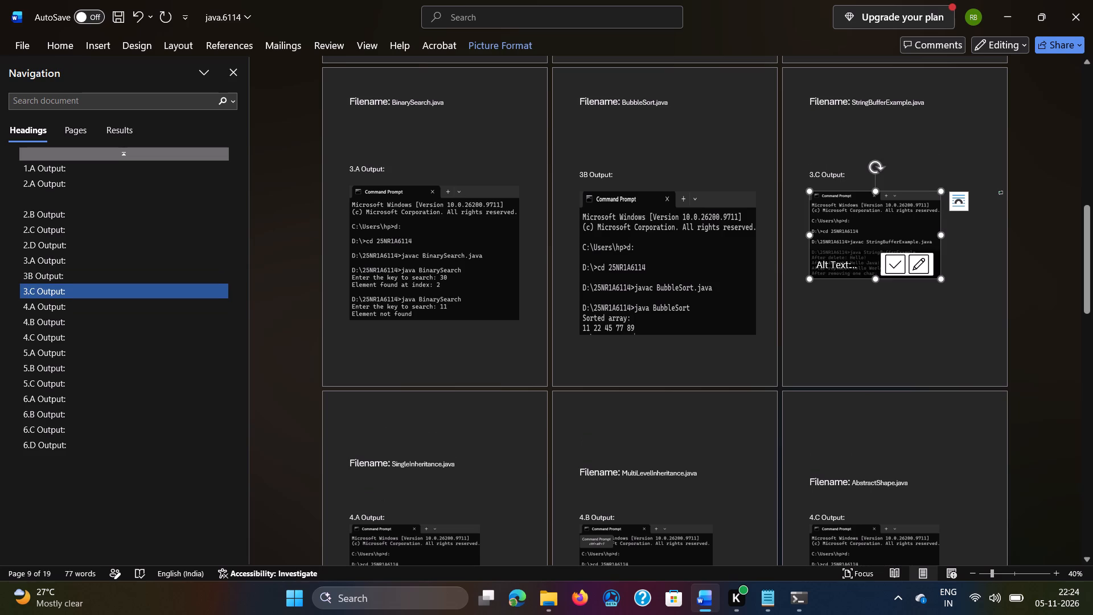
pyautogui.moveTo(873, 276); pyautogui.dragTo(878, 331)
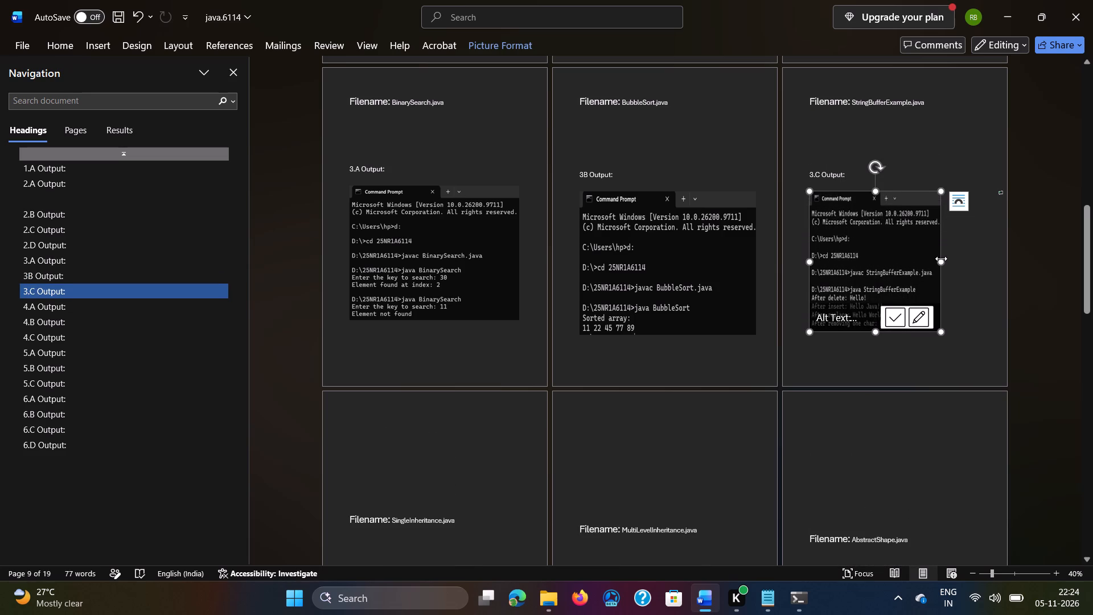
pyautogui.moveTo(941, 259); pyautogui.dragTo(979, 270)
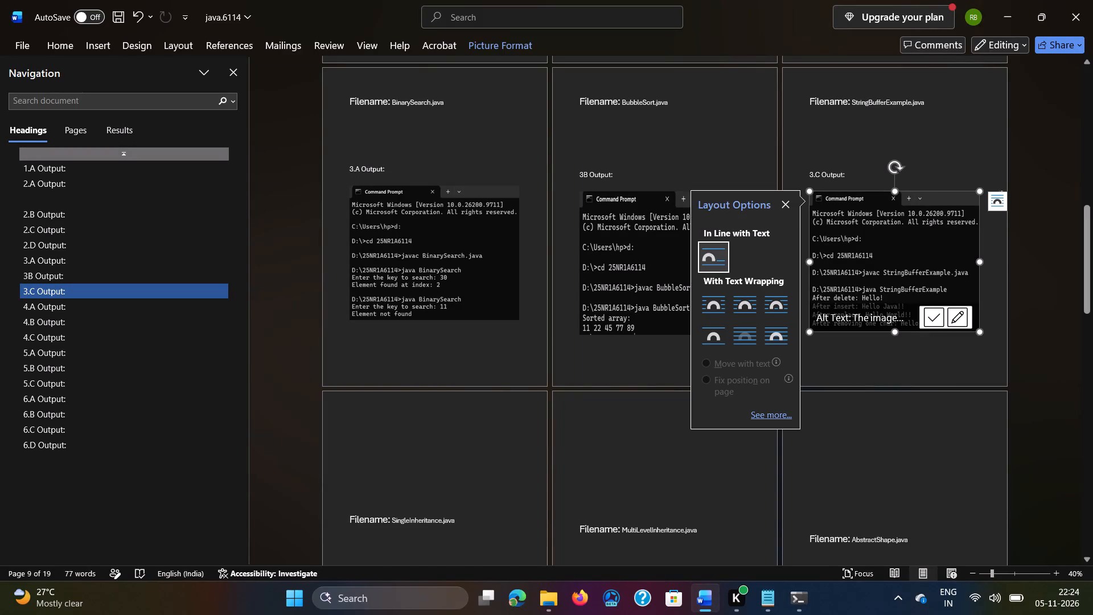
# Delete nine blank lines above the SingleInheritance.java filename line to move it up toward the top of its page.
pyautogui.keyDown('ctrl'); pyautogui.scroll(-1, 555, 450); pyautogui.keyUp('ctrl')
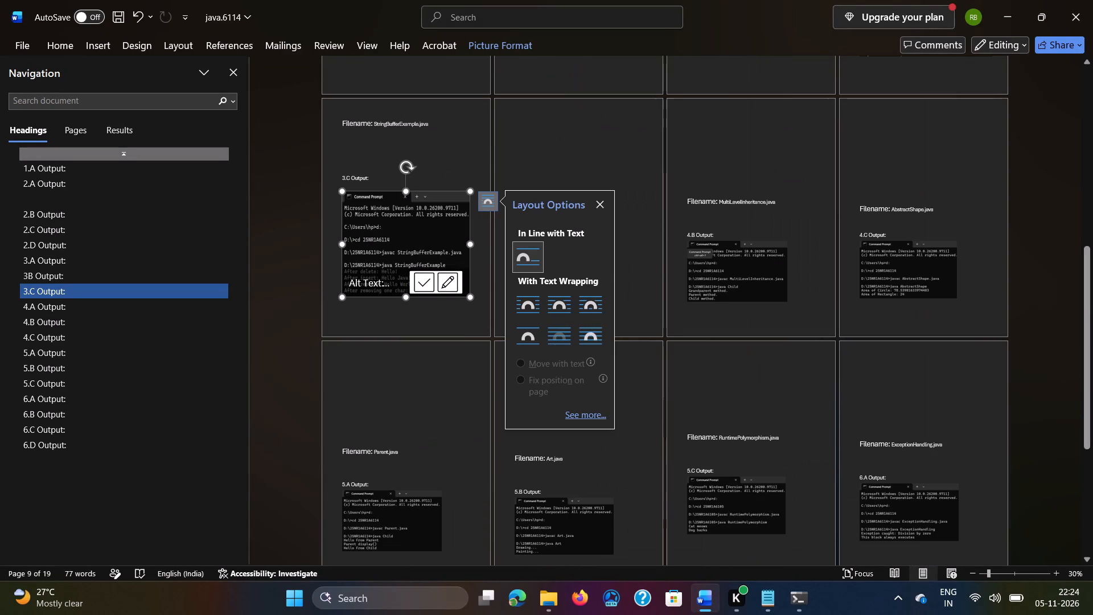
pyautogui.click(544, 178)
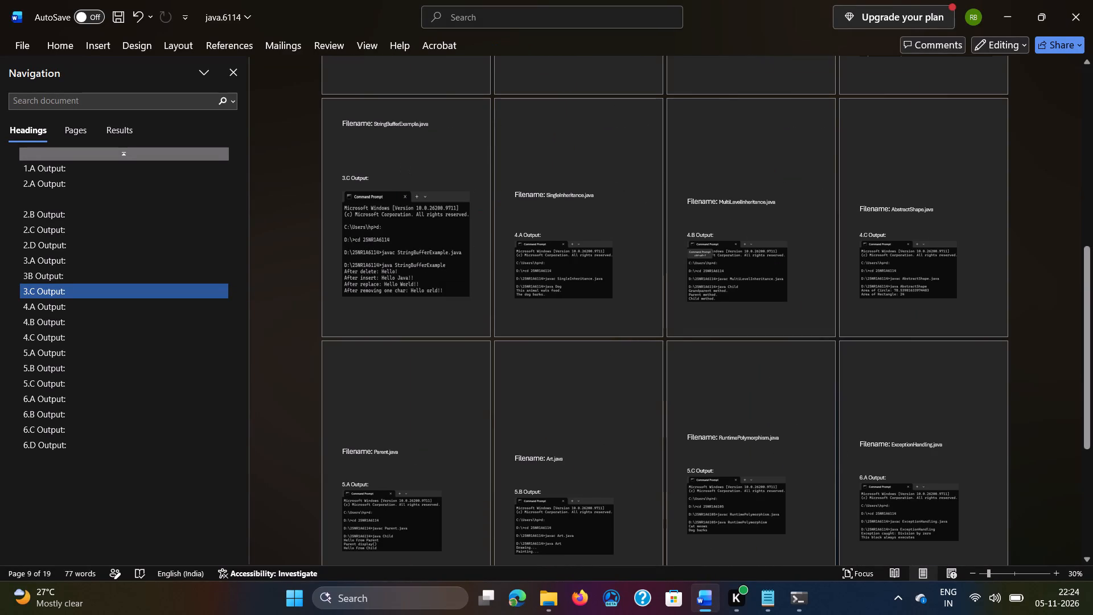
pyautogui.press('BackSpace')
pyautogui.press('BackSpace')
pyautogui.press('BackSpace')
pyautogui.press('BackSpace')
pyautogui.press('BackSpace')
pyautogui.press('BackSpace')
pyautogui.press('BackSpace')
pyautogui.press('BackSpace')
pyautogui.press('BackSpace')
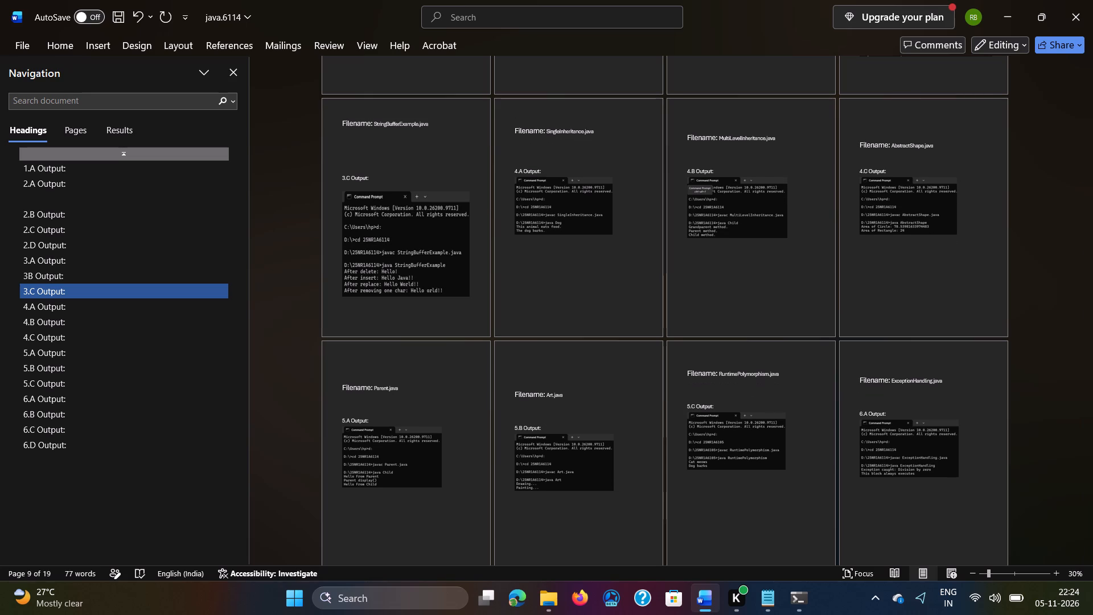
# Delete the remaining blank line directly before the SingleInheritance.java filename line so it starts at the top of its page.
pyautogui.press('Down')
pyautogui.press('Right')
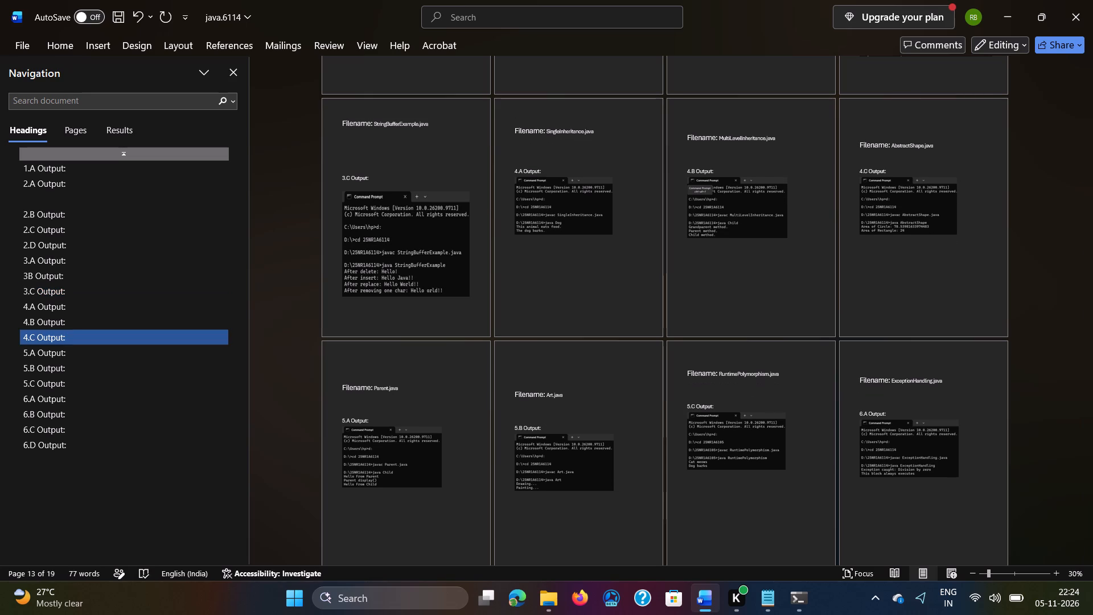
pyautogui.press('Right')
pyautogui.press('Up')
pyautogui.press('Up')
pyautogui.press('Up')
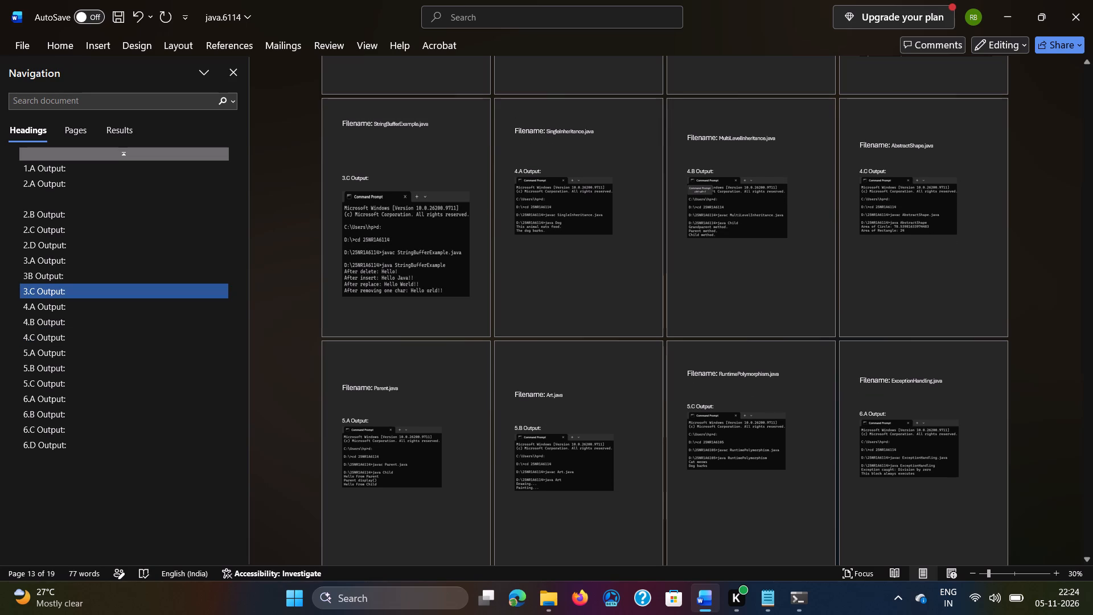
pyautogui.click(521, 126)
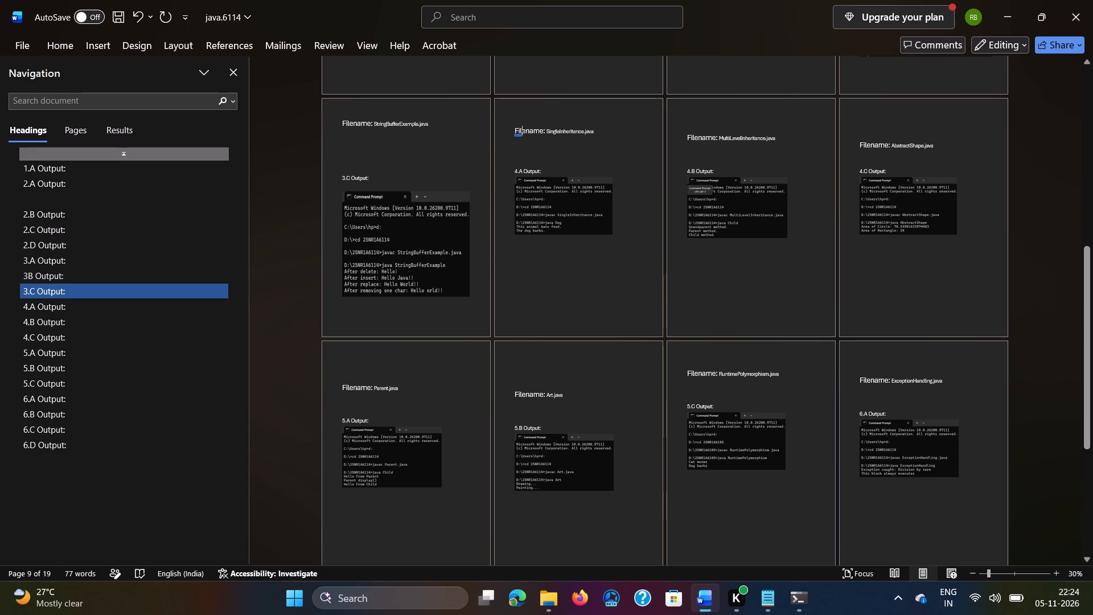
pyautogui.press('Left')
pyautogui.press('Left')
pyautogui.press('Left')
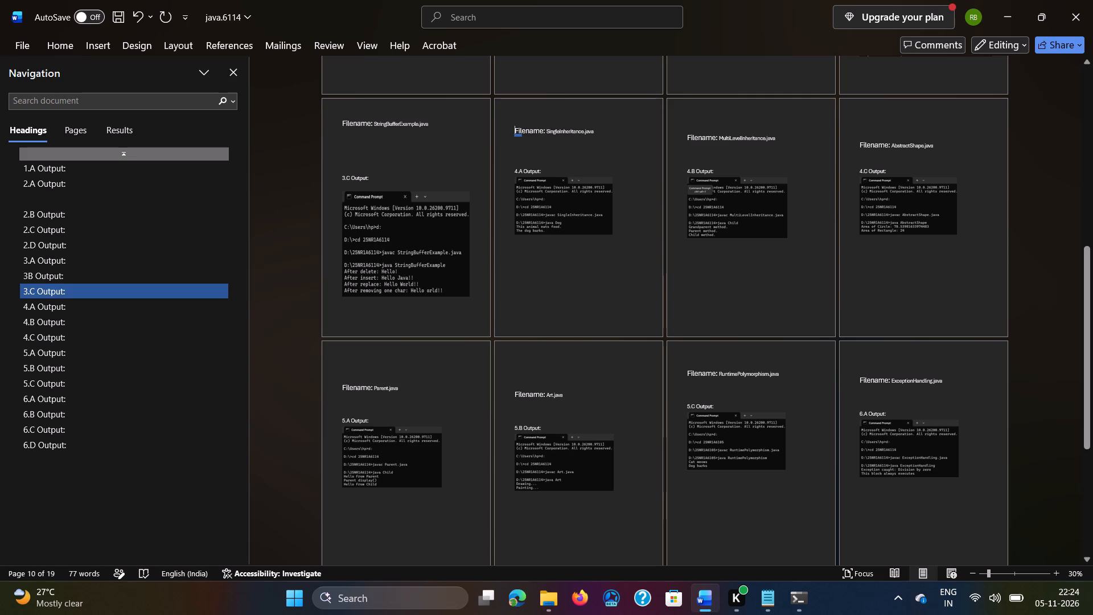
pyautogui.press('BackSpace')
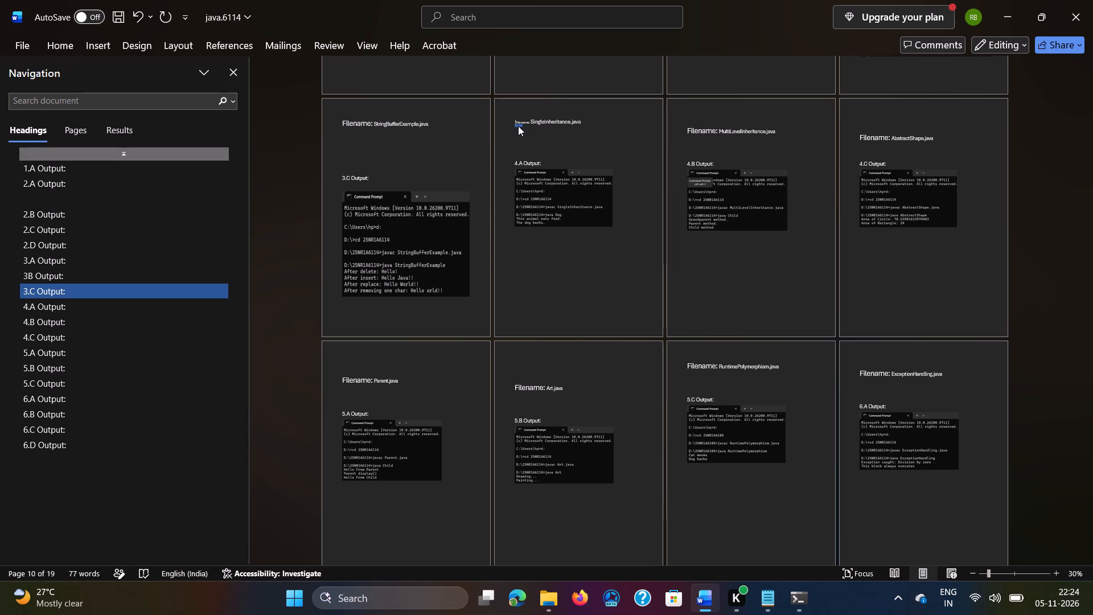
# Apply the Title style to the "Filename:" label before SingleInheritance.java and insert a space between the label and the file name.
pyautogui.moveTo(513, 118); pyautogui.dragTo(515, 118)
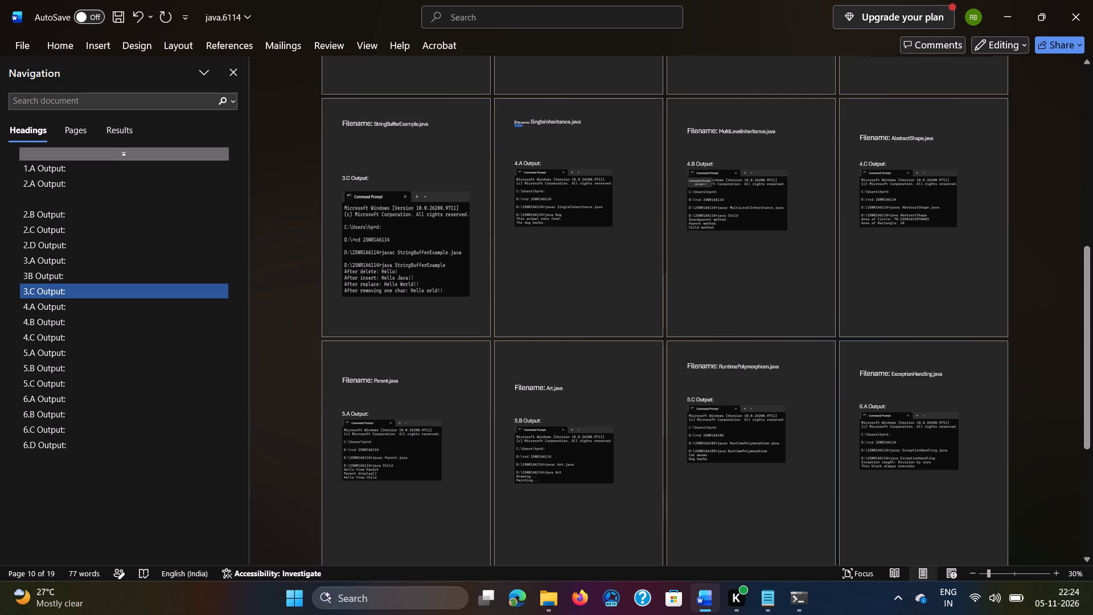
pyautogui.moveTo(515, 118); pyautogui.dragTo(530, 123)
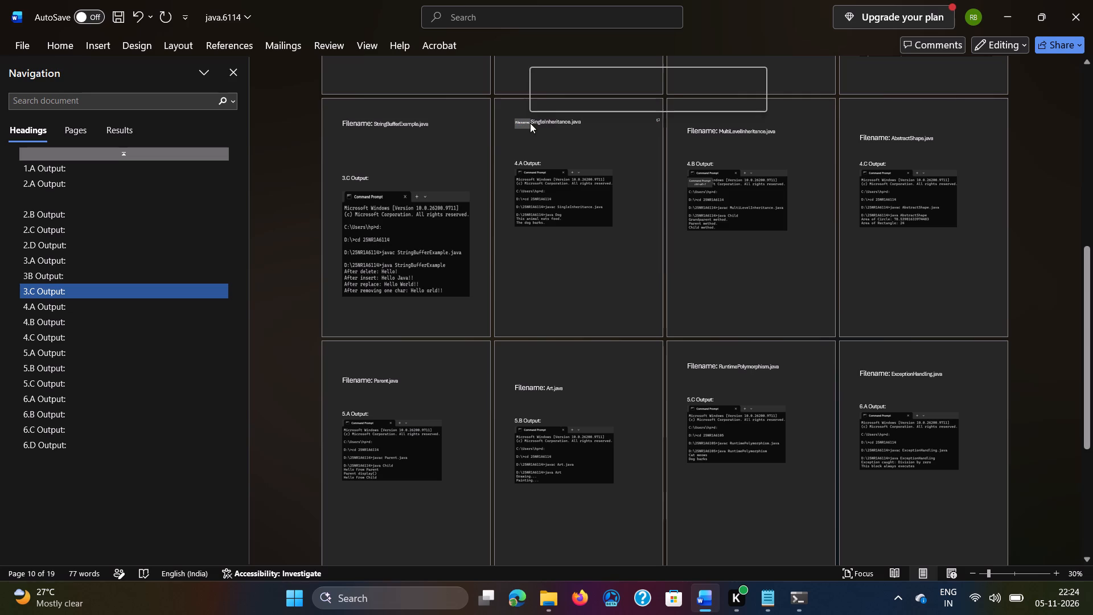
pyautogui.click(714, 76)
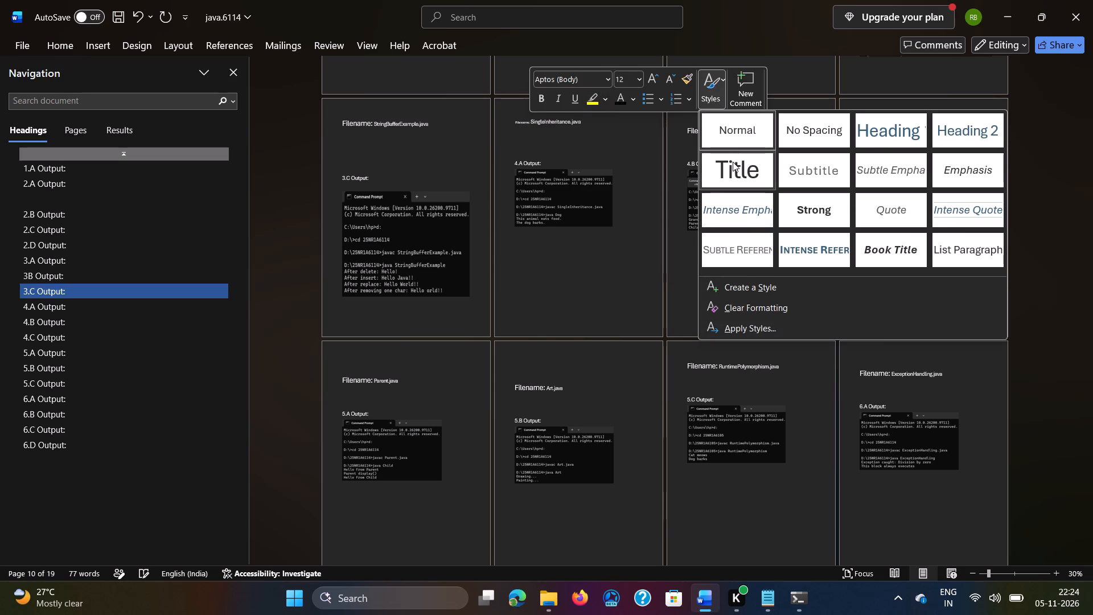
pyautogui.click(734, 169)
pyautogui.click(584, 154)
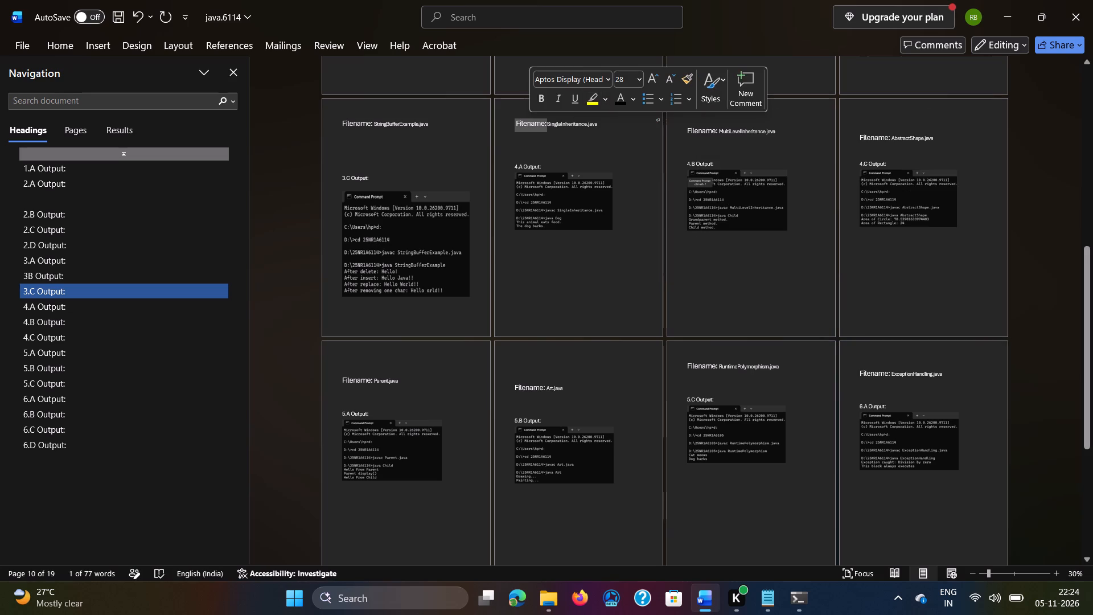
pyautogui.click(549, 122)
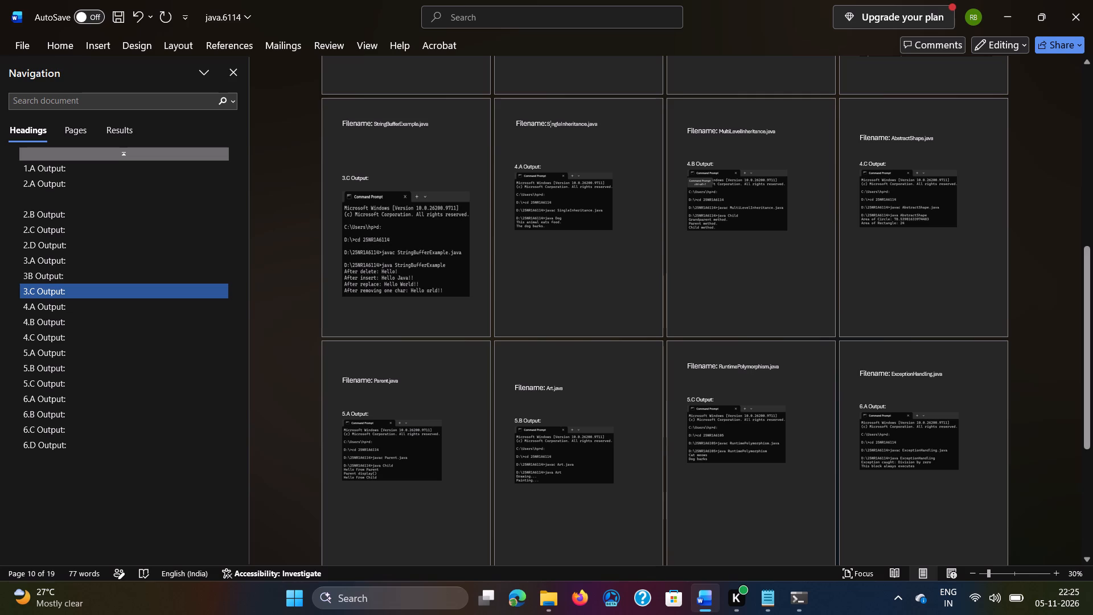
pyautogui.press('Left')
pyautogui.press('space')
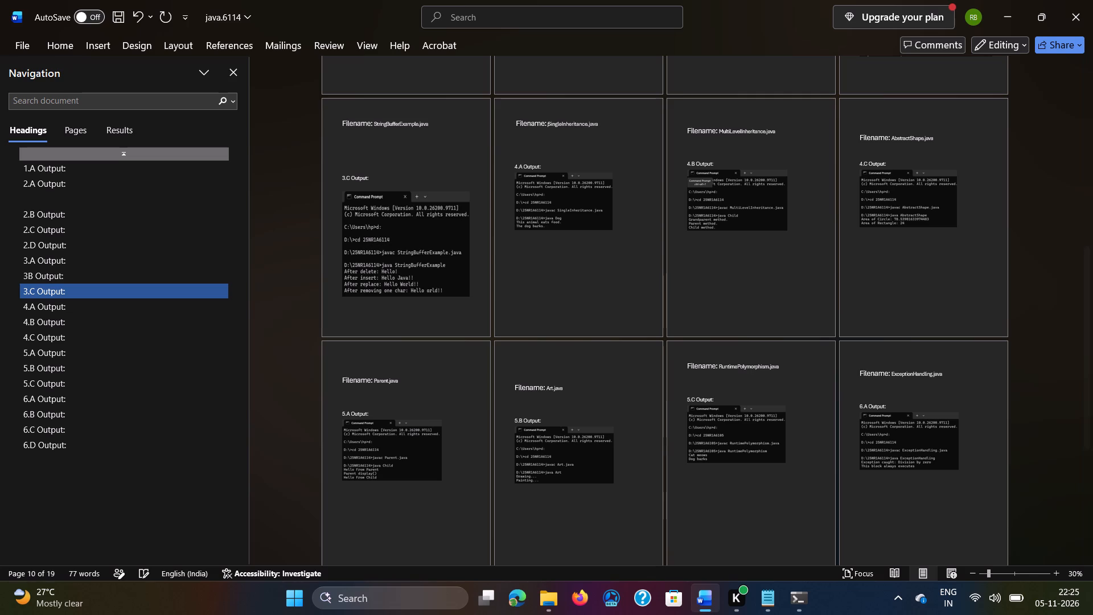
# Insert two blank lines between the SingleInheritance.java filename line and the 4.A Output heading, and one between the heading and its screenshot.
pyautogui.click(552, 154)
pyautogui.press('Return')
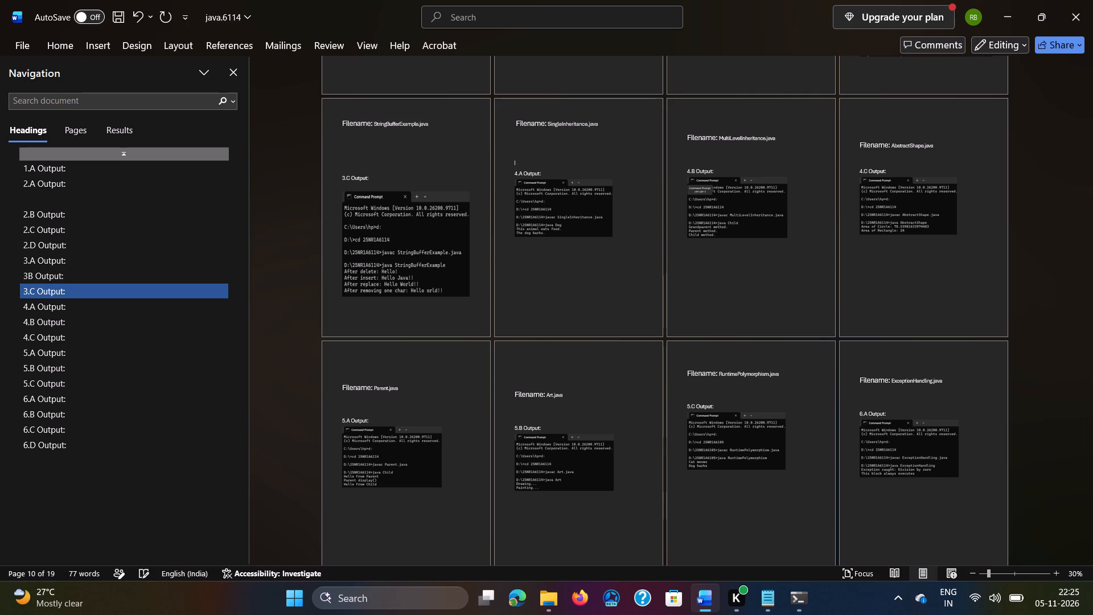
pyautogui.press('Return')
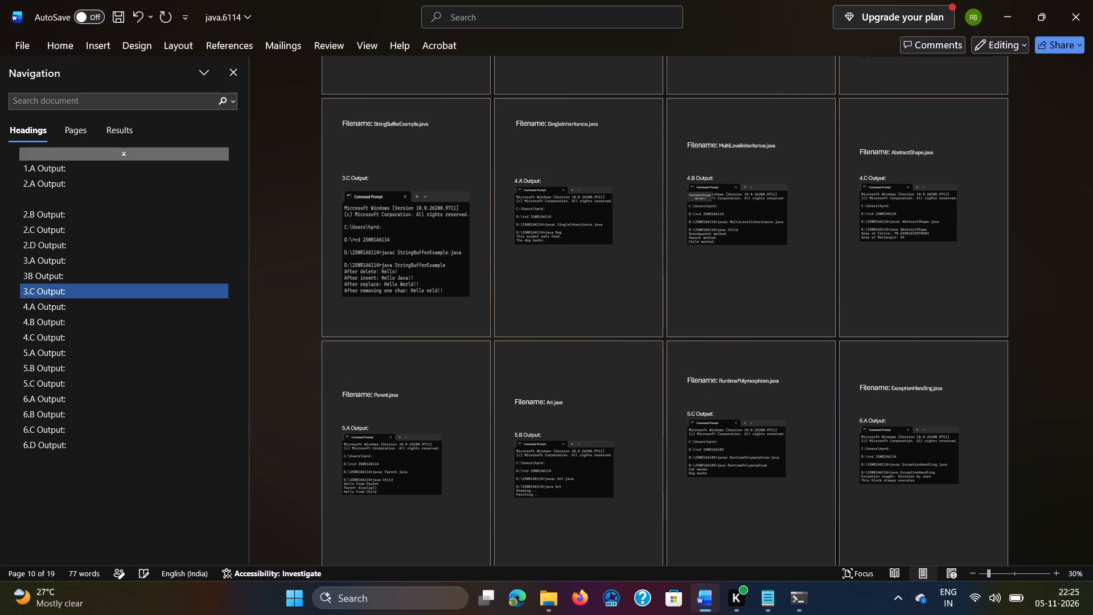
pyautogui.click(557, 178)
pyautogui.press('Return')
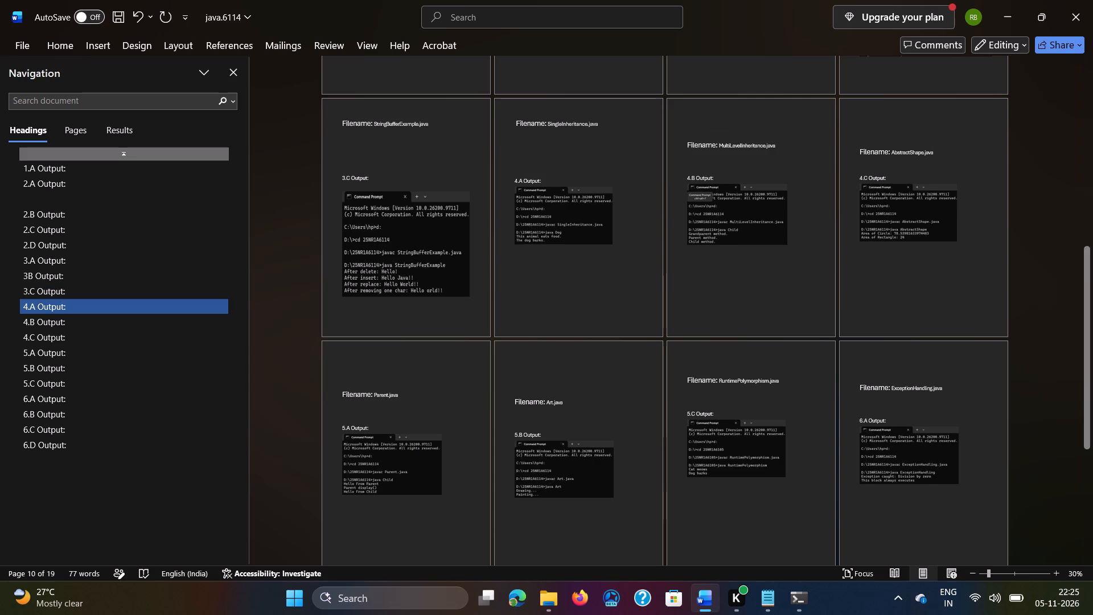
# Enlarge the SingleInheritance screenshot under 4.A Output in height and width to nearly match the 3.C screenshot's size.
pyautogui.click(573, 212)
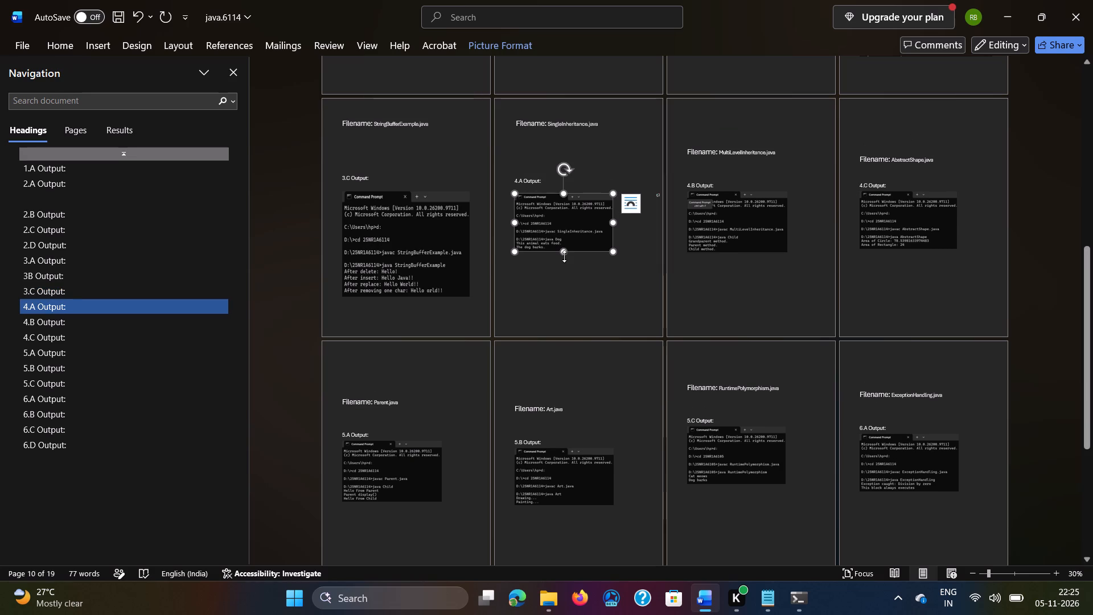
pyautogui.moveTo(564, 254); pyautogui.dragTo(569, 295)
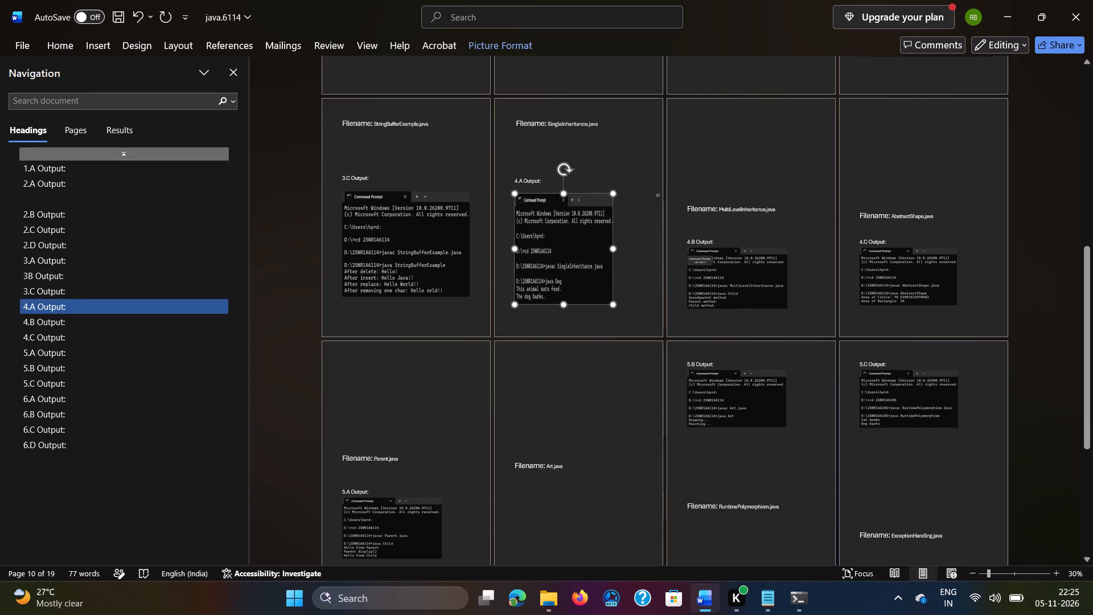
pyautogui.moveTo(569, 295); pyautogui.dragTo(569, 293)
pyautogui.moveTo(612, 241); pyautogui.dragTo(640, 247)
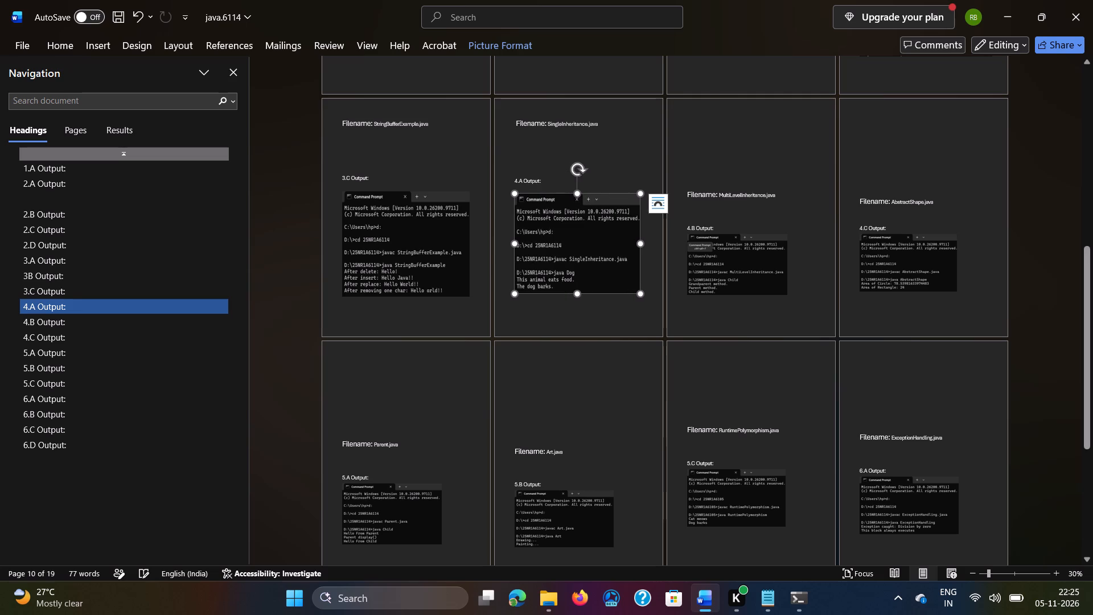
# Delete ten blank lines above the MultiLevelInheritance.java filename line so it starts at the top of its page.
pyautogui.click(702, 182)
pyautogui.press('BackSpace')
pyautogui.press('BackSpace')
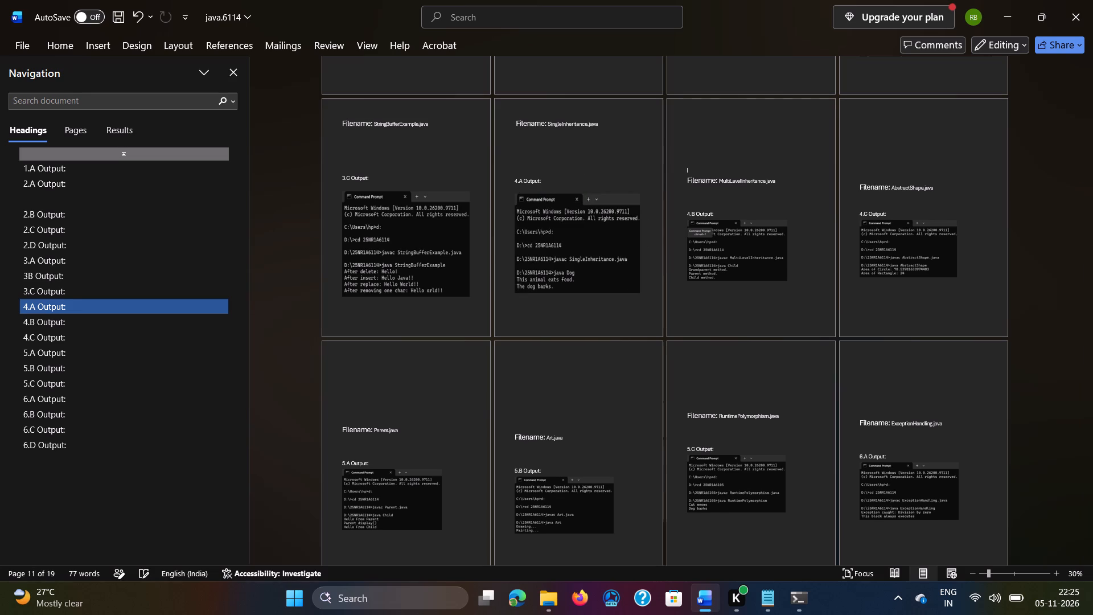
pyautogui.press('BackSpace')
pyautogui.press('BackSpace')
pyautogui.press('BackSpace')
pyautogui.press('BackSpace')
pyautogui.press('BackSpace')
pyautogui.press('BackSpace')
pyautogui.press('BackSpace')
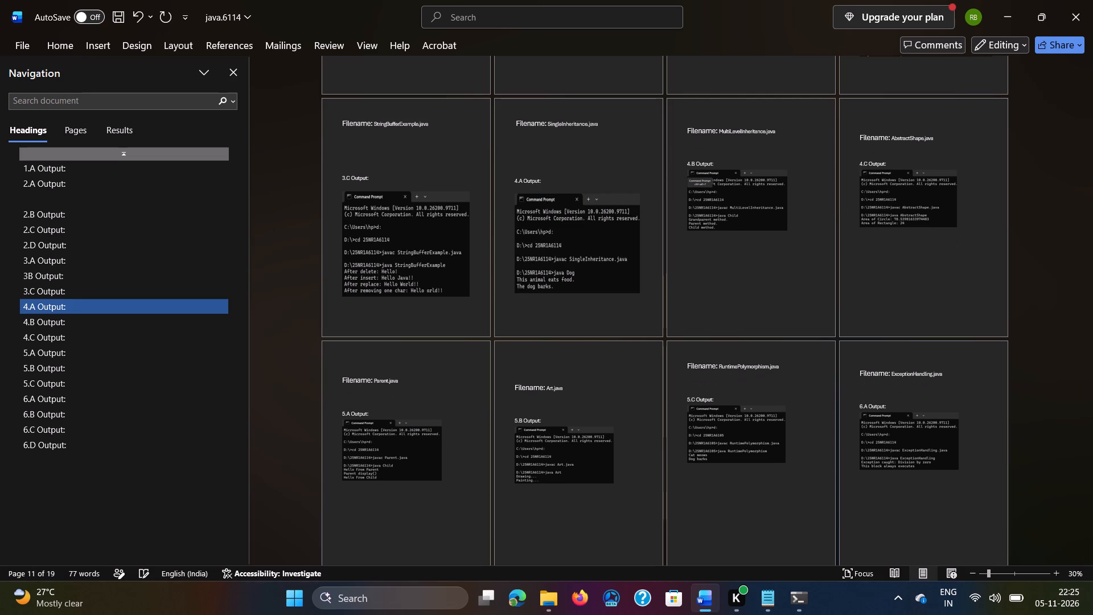
pyautogui.press('Right')
pyautogui.press('BackSpace')
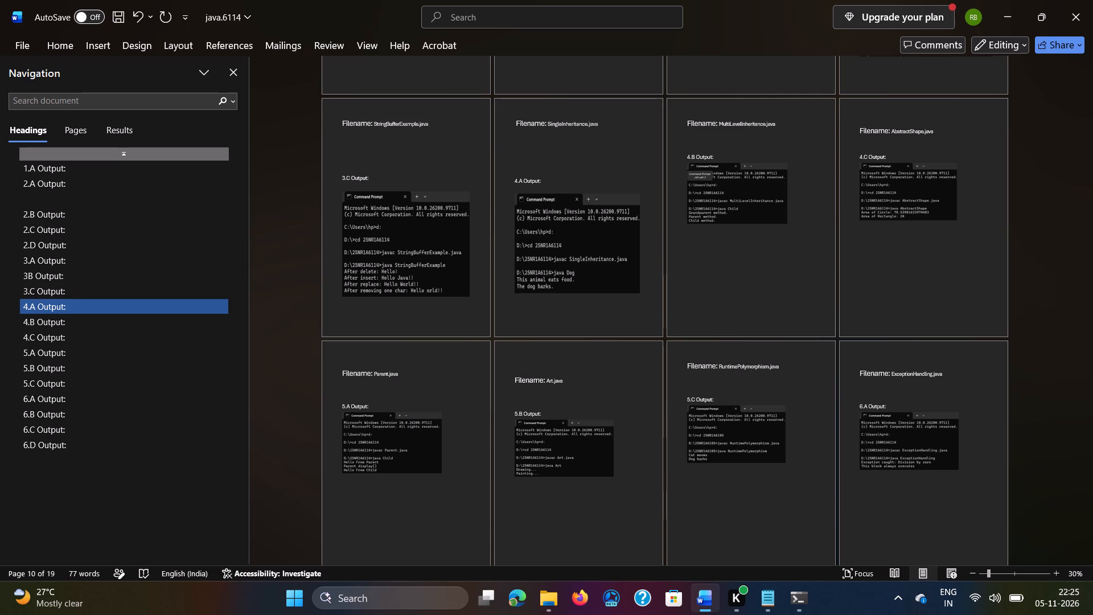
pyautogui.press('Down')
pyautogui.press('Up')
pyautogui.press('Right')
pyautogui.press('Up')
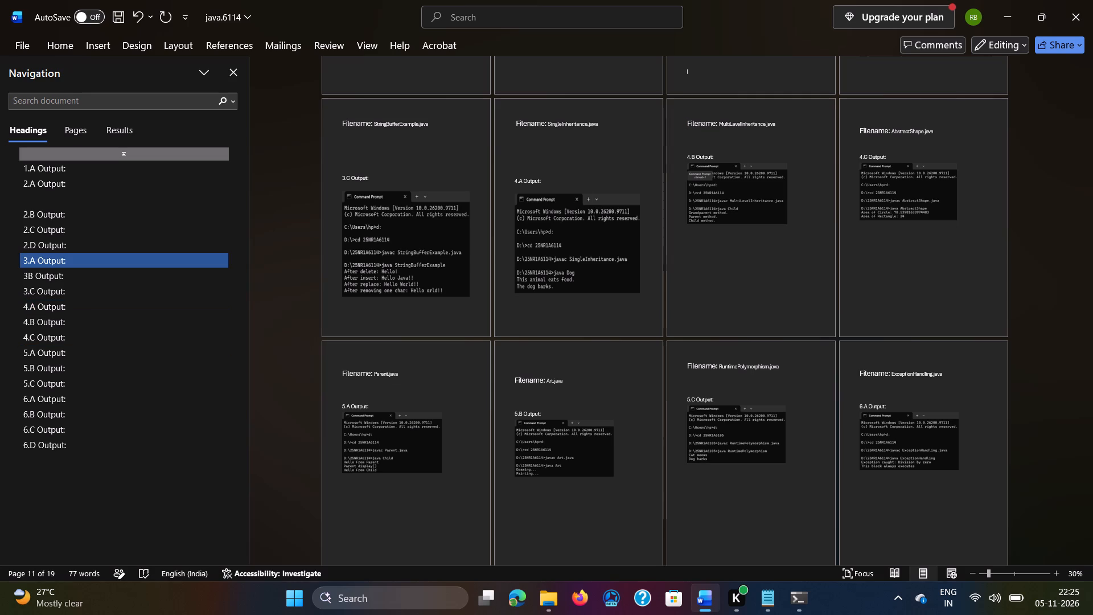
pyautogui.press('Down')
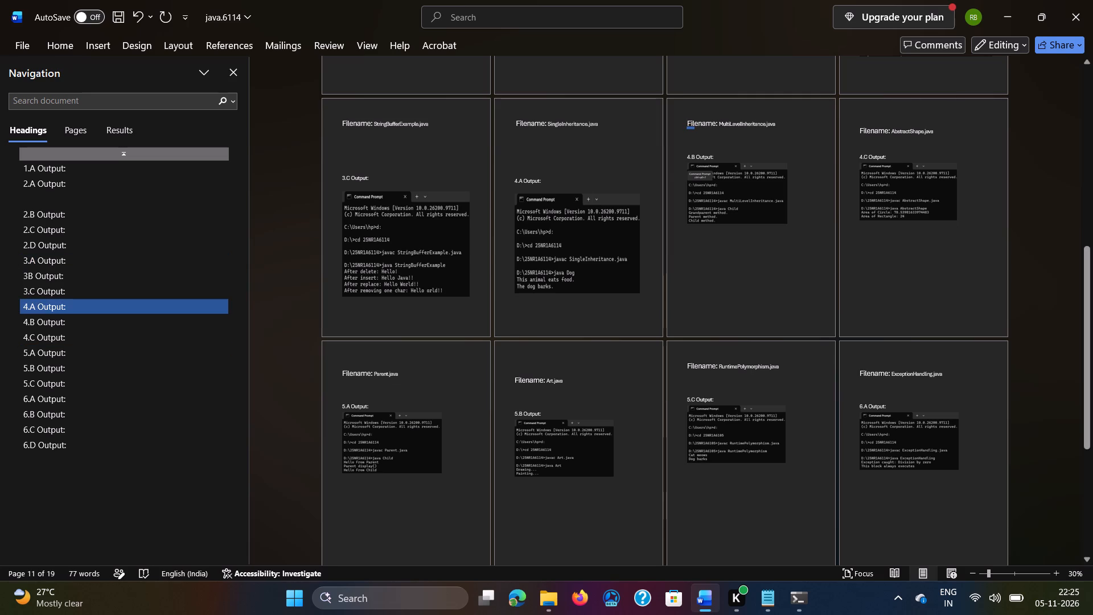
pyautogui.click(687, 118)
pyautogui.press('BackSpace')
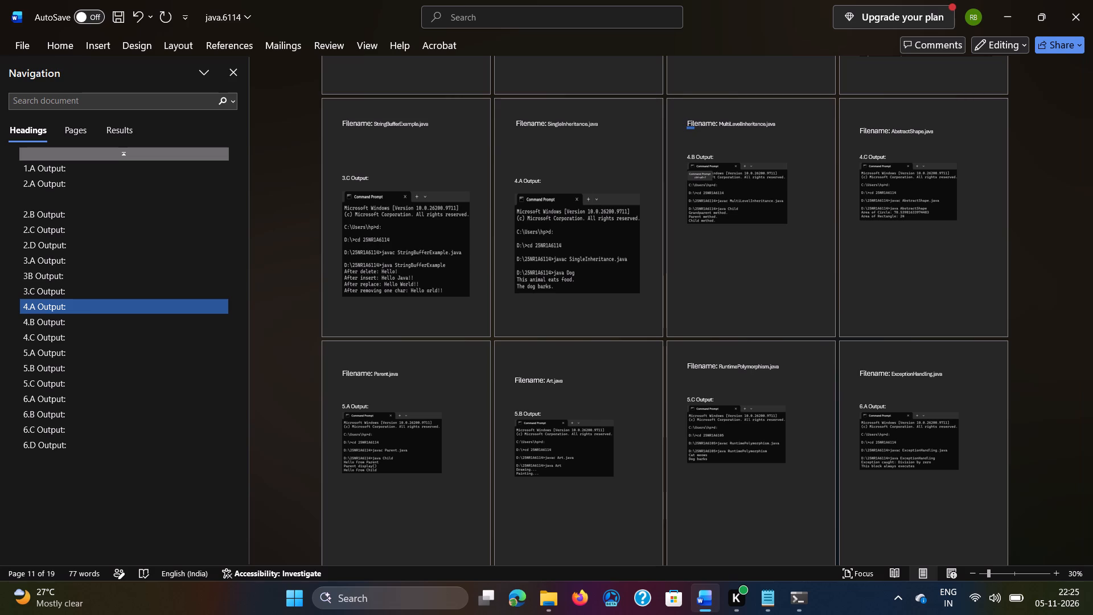
# Insert three blank lines between the MultiLevelInheritance.java filename line and the 4.B Output heading, and one between the heading and its screenshot.
pyautogui.click(722, 147)
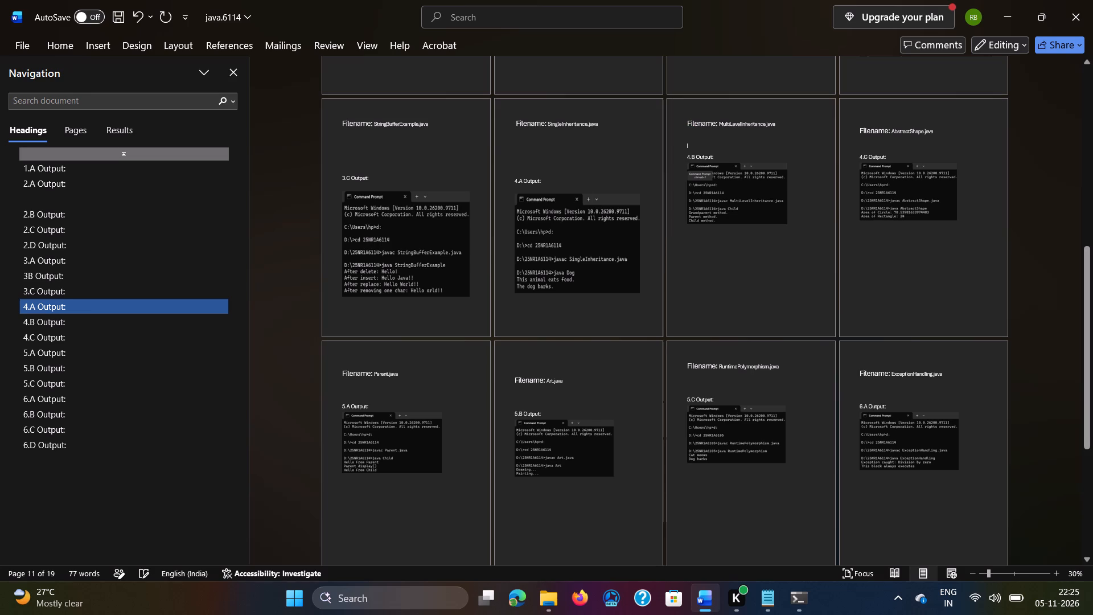
pyautogui.press('Return')
pyautogui.press('Return')
pyautogui.press('Return')
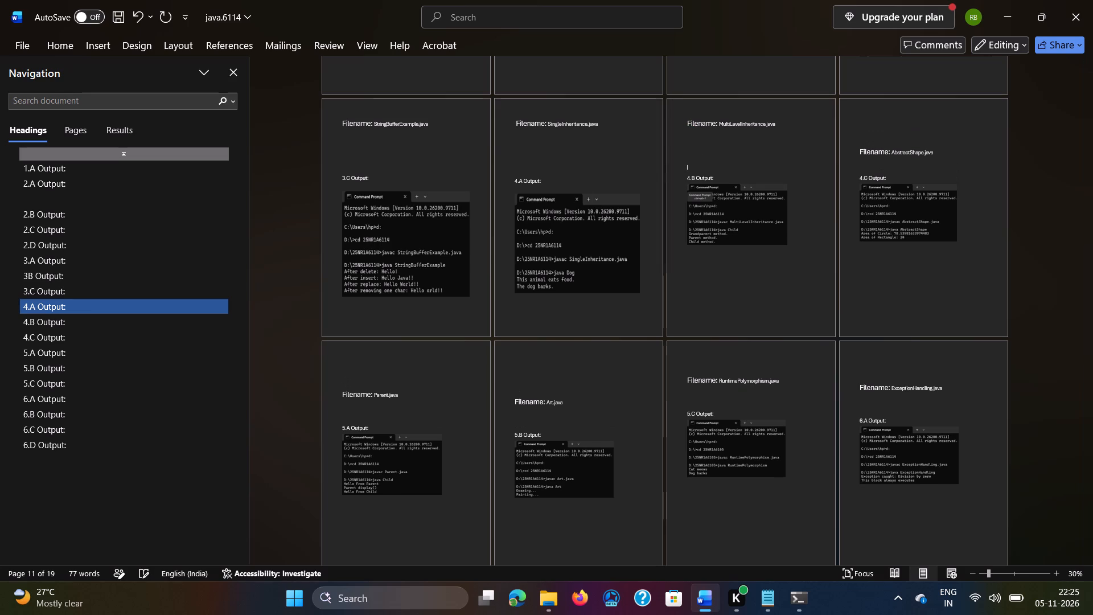
pyautogui.click(728, 180)
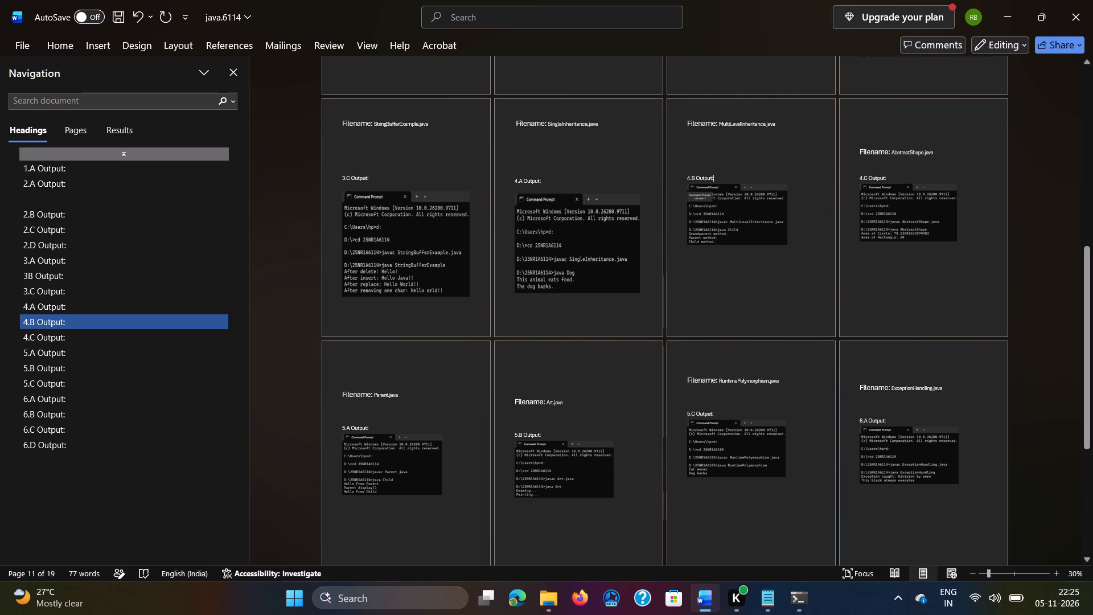
pyautogui.press('Return')
# Enlarge the MultiLevelInheritance screenshot under 4.B Output in height and width to nearly match the 4.A screenshot's size.
pyautogui.click(730, 209)
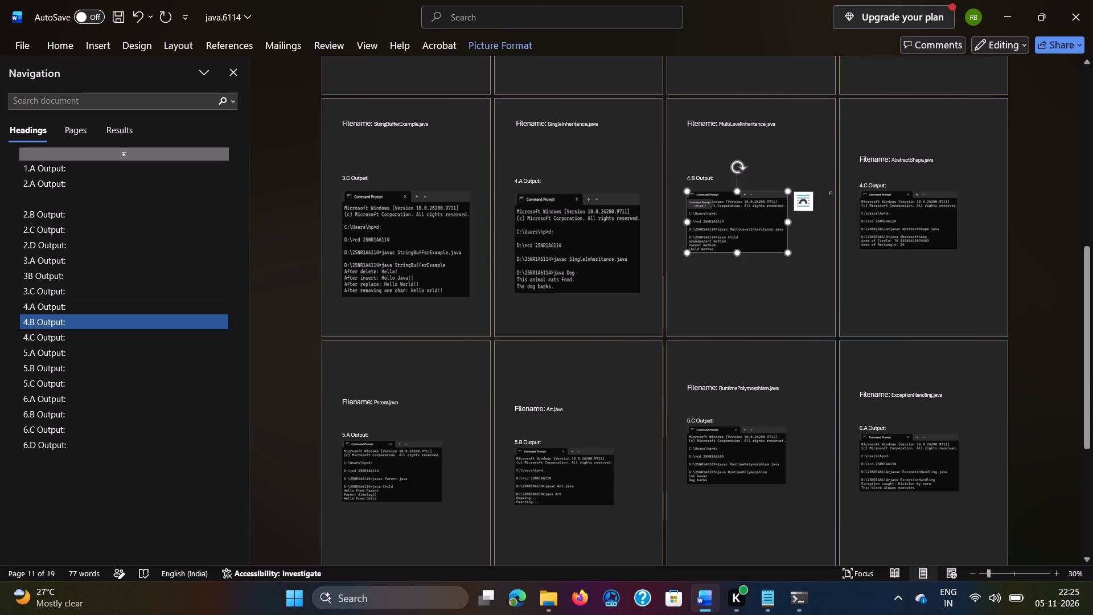
pyautogui.moveTo(737, 256); pyautogui.dragTo(739, 306)
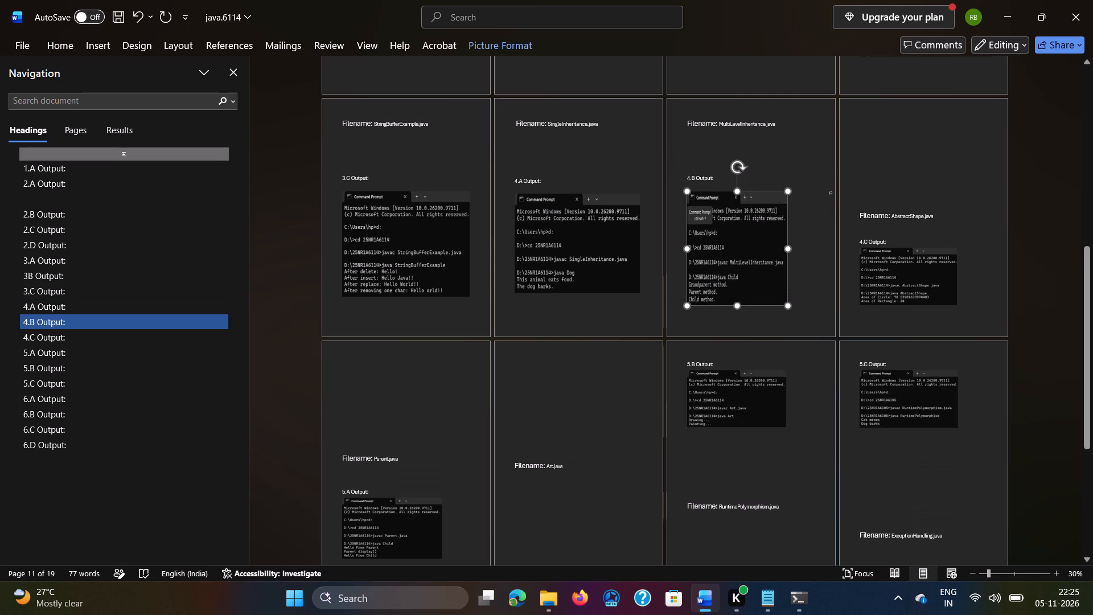
pyautogui.moveTo(739, 306); pyautogui.dragTo(741, 296)
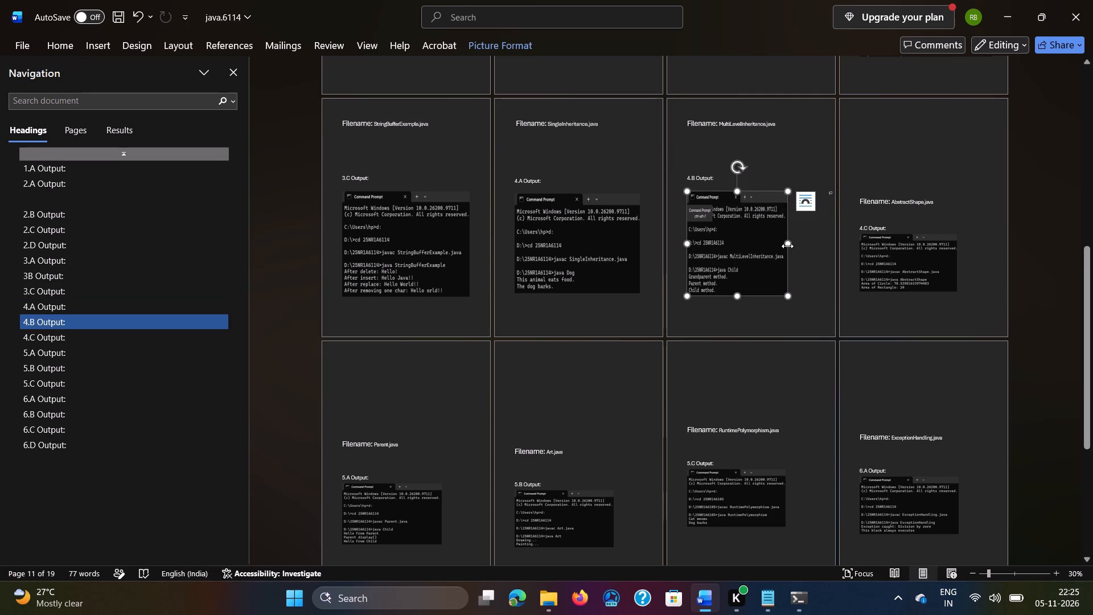
pyautogui.moveTo(787, 246); pyautogui.dragTo(816, 250)
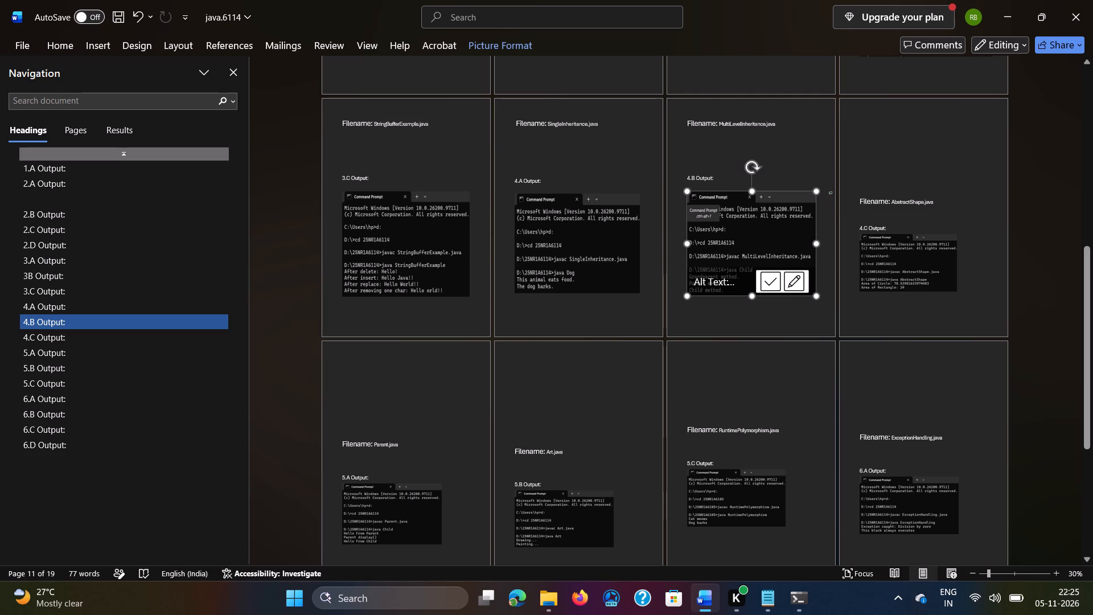
# Delete eleven blank lines above the AbstractShape.java filename line so it starts at the top of its page.
pyautogui.click(856, 201)
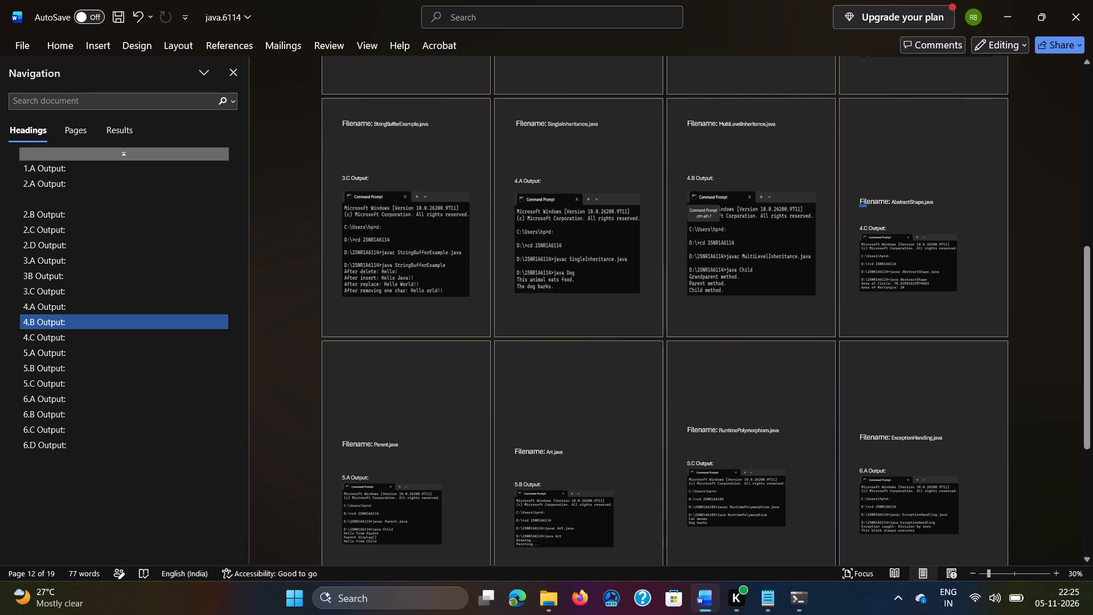
pyautogui.press('BackSpace')
pyautogui.press('BackSpace')
pyautogui.press('BackSpace')
pyautogui.press('BackSpace')
pyautogui.press('BackSpace')
pyautogui.press('BackSpace')
pyautogui.press('BackSpace')
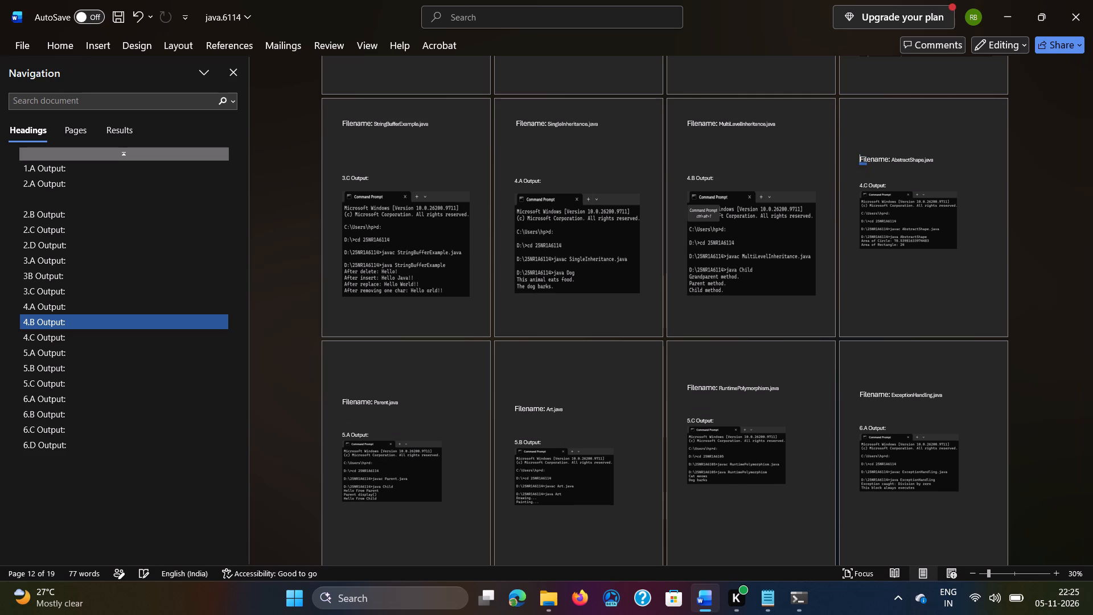
pyautogui.press('BackSpace')
pyautogui.press('BackSpace')
pyautogui.press('BackSpace')
pyautogui.press('BackSpace')
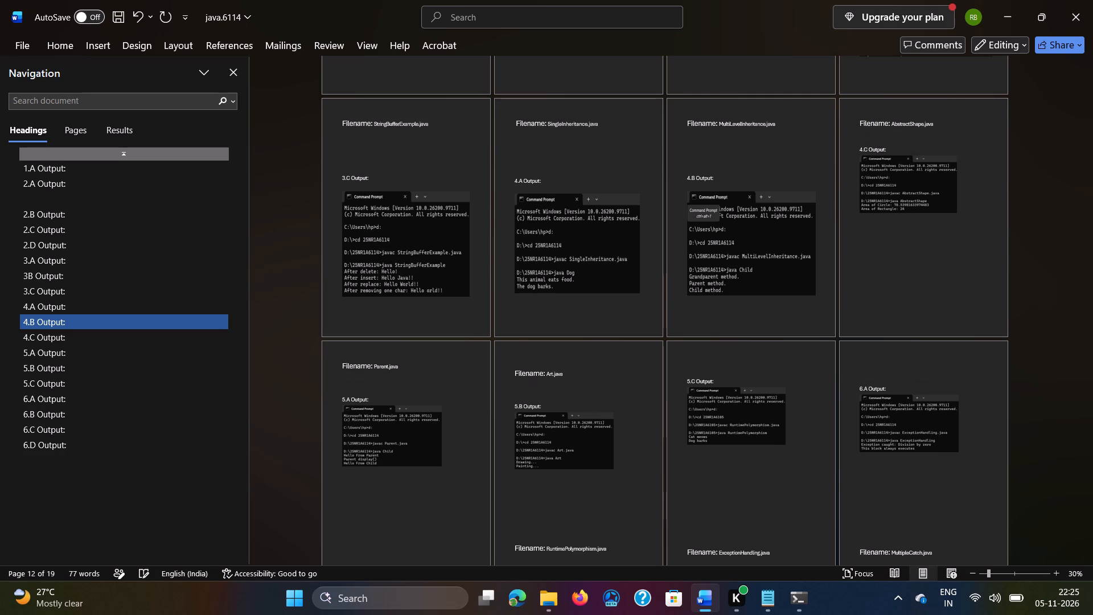
pyautogui.press('BackSpace')
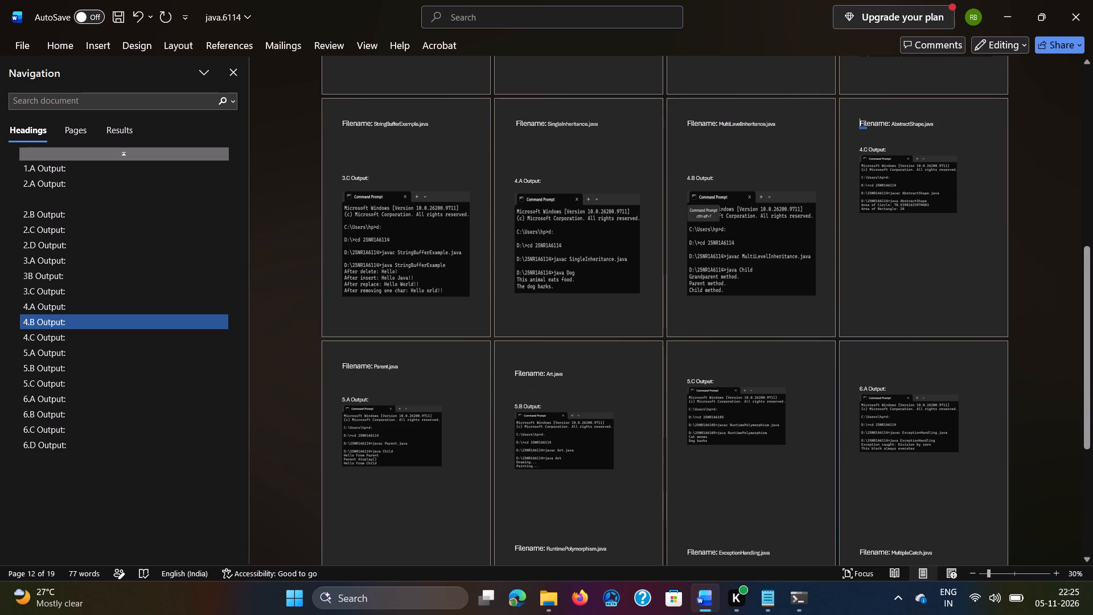
# Insert four blank lines between the AbstractShape.java filename line and the 4.C Output heading.
pyautogui.click(909, 137)
pyautogui.press('Return')
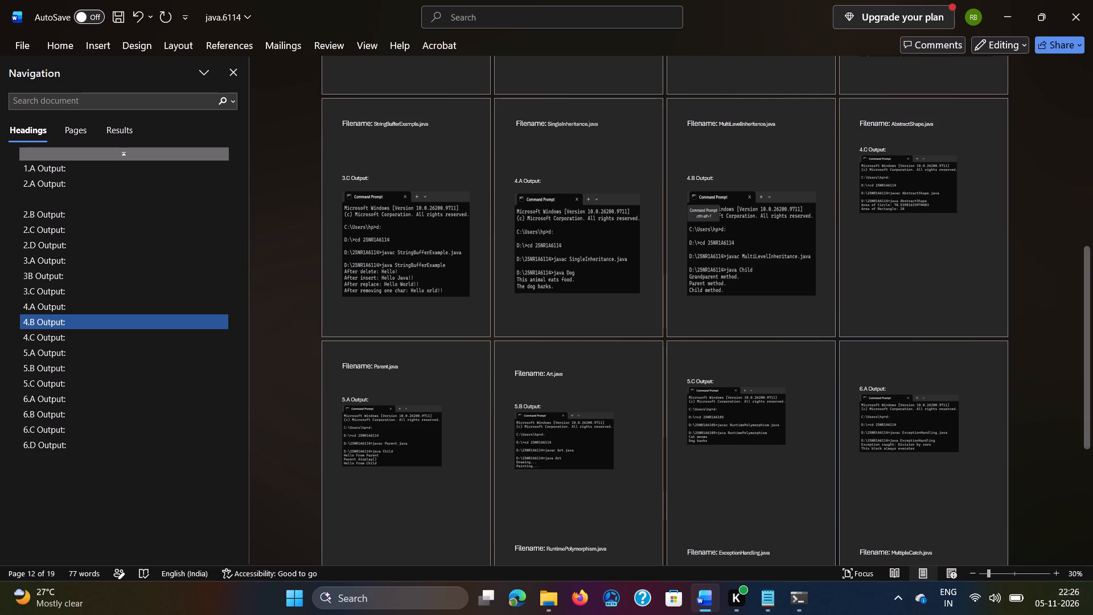
pyautogui.press('Return')
pyautogui.press('Return')
pyautogui.press('Return')
pyautogui.press('Return')
pyautogui.press('BackSpace')
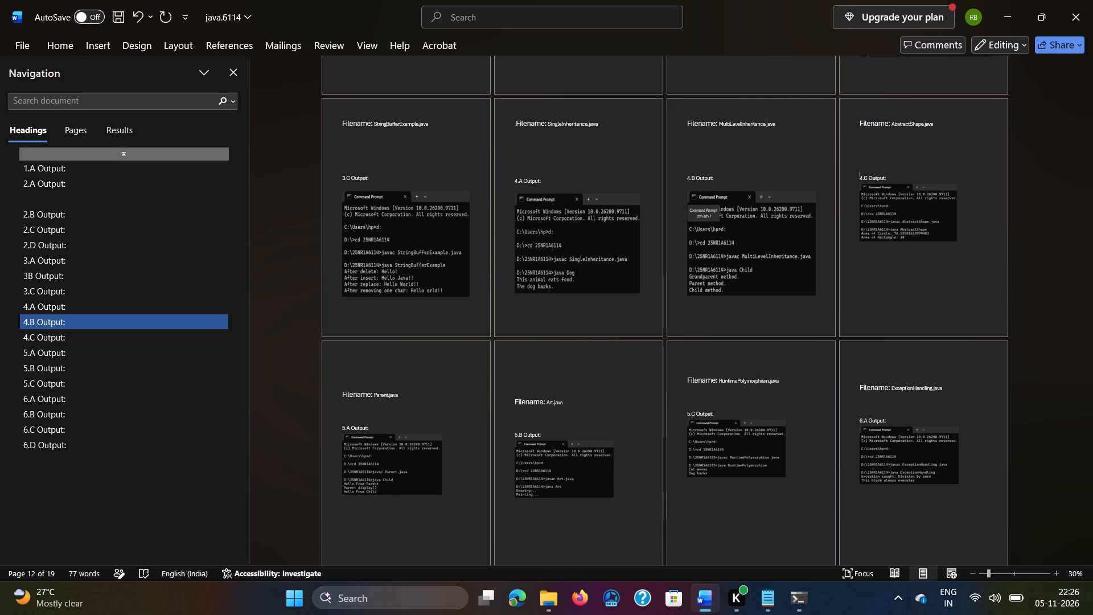
# Insert one blank line between the 4.C Output heading and its screenshot on the AbstractShape.java page.
pyautogui.click(918, 169)
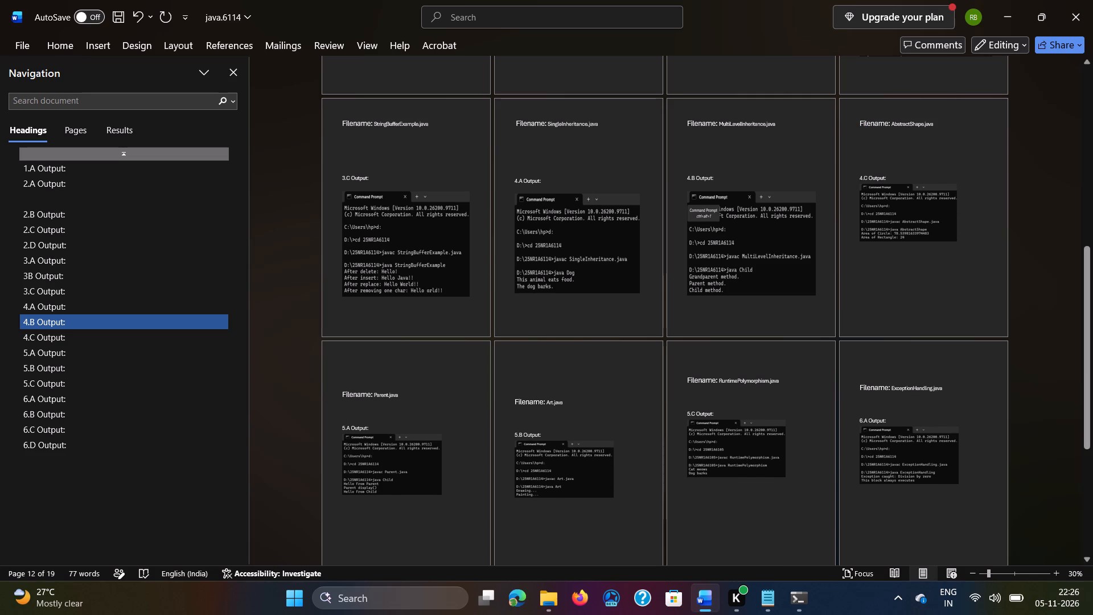
pyautogui.click(897, 179)
pyautogui.press('Return')
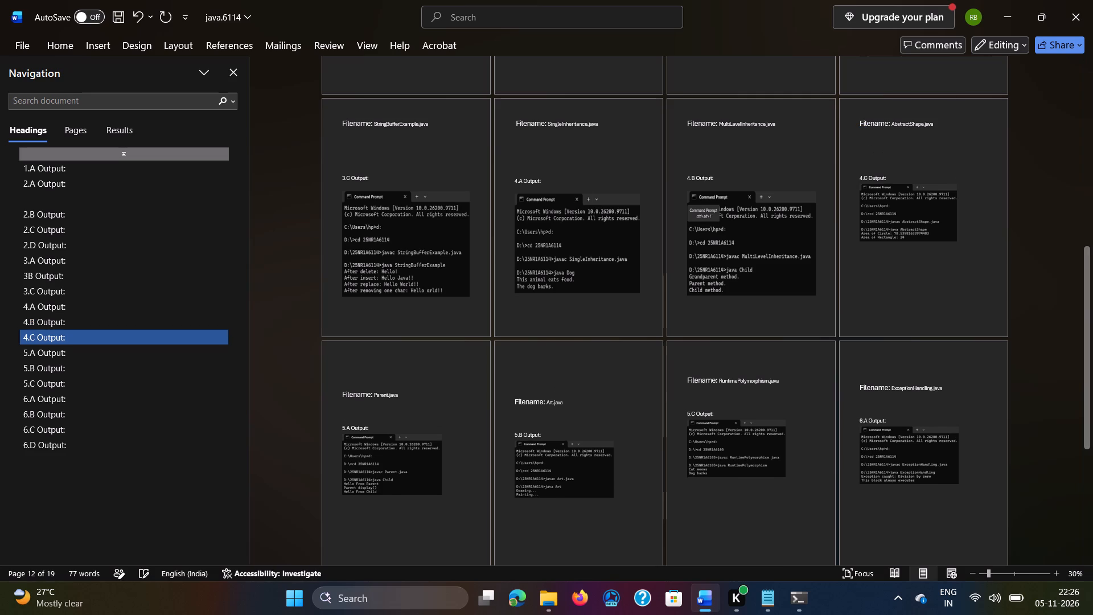
# Enlarge the AbstractShape screenshot under 4.C Output in height and width to roughly match the 4.B screenshot's size.
pyautogui.click(910, 214)
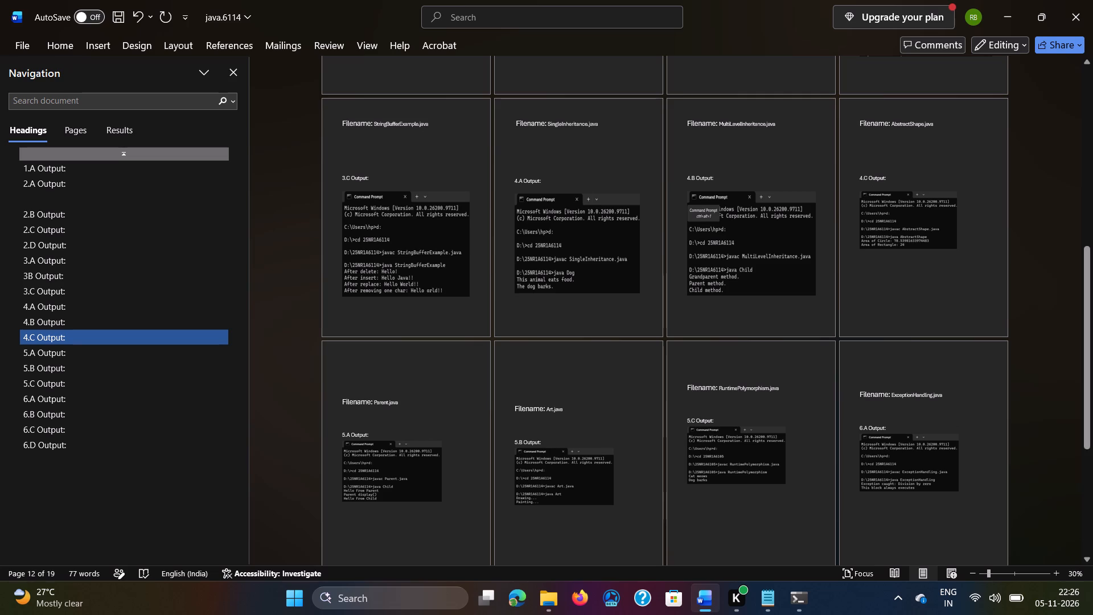
pyautogui.moveTo(909, 249); pyautogui.dragTo(913, 300)
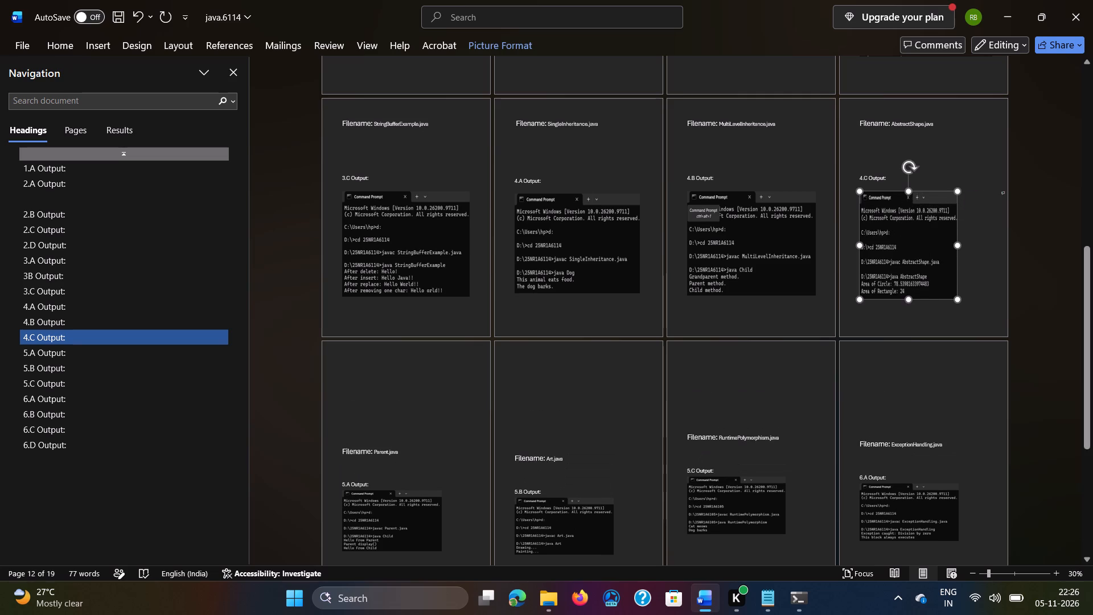
pyautogui.moveTo(913, 300); pyautogui.dragTo(915, 290)
pyautogui.moveTo(958, 242); pyautogui.dragTo(981, 248)
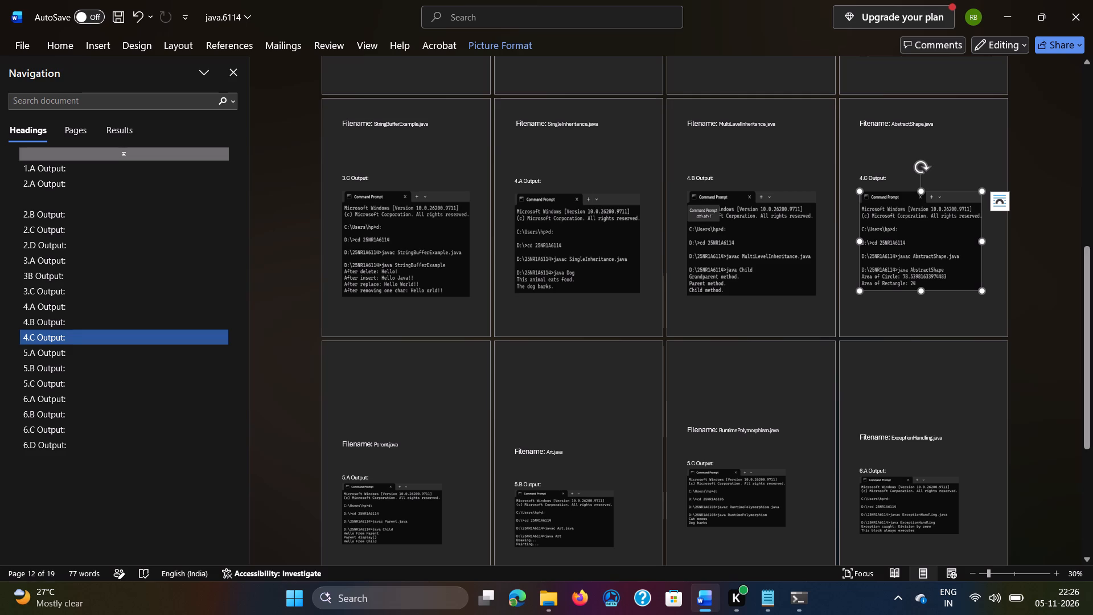
# Delete eleven blank lines above the Parent.java filename line so it starts at the top of its page.
pyautogui.keyDown('ctrl'); pyautogui.scroll(1, 420, 395); pyautogui.keyUp('ctrl')
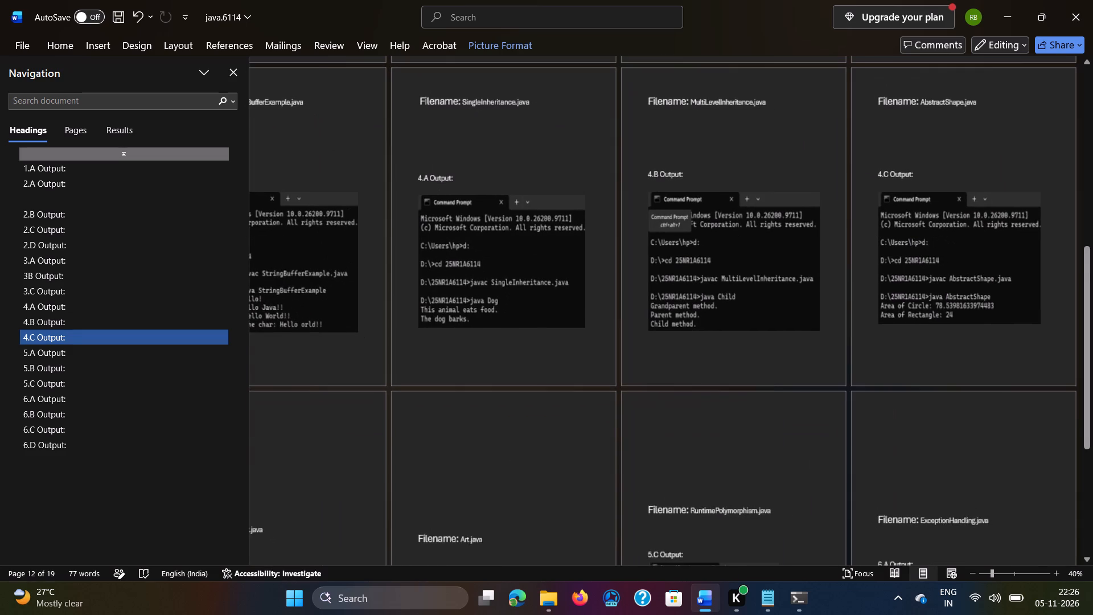
pyautogui.keyDown('ctrl'); pyautogui.scroll(-4, 420, 395); pyautogui.keyUp('ctrl')
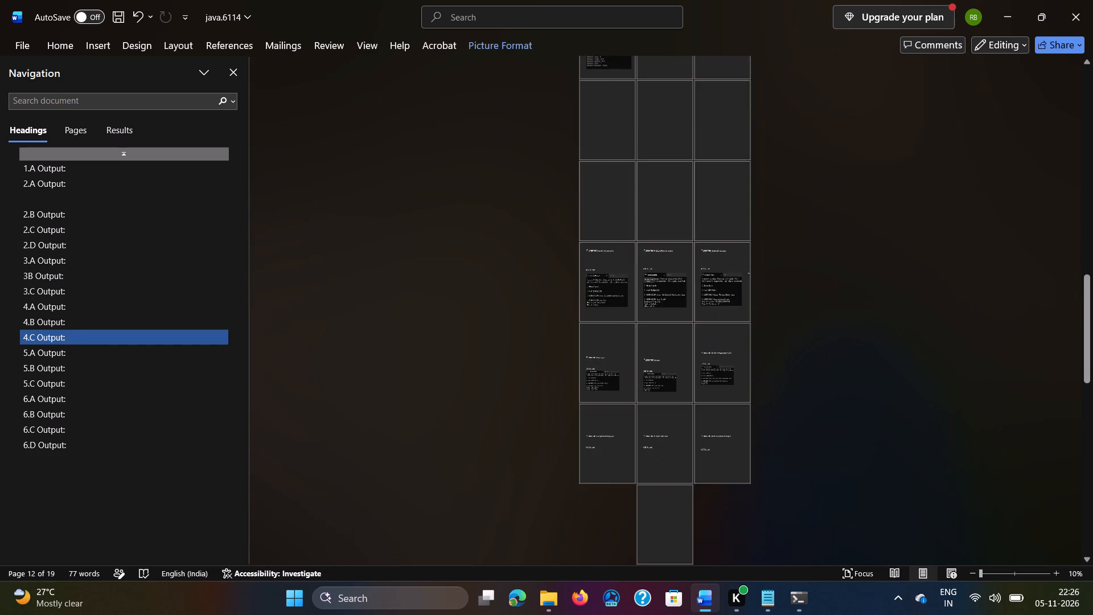
pyautogui.keyDown('ctrl'); pyautogui.scroll(1, 420, 395); pyautogui.keyUp('ctrl')
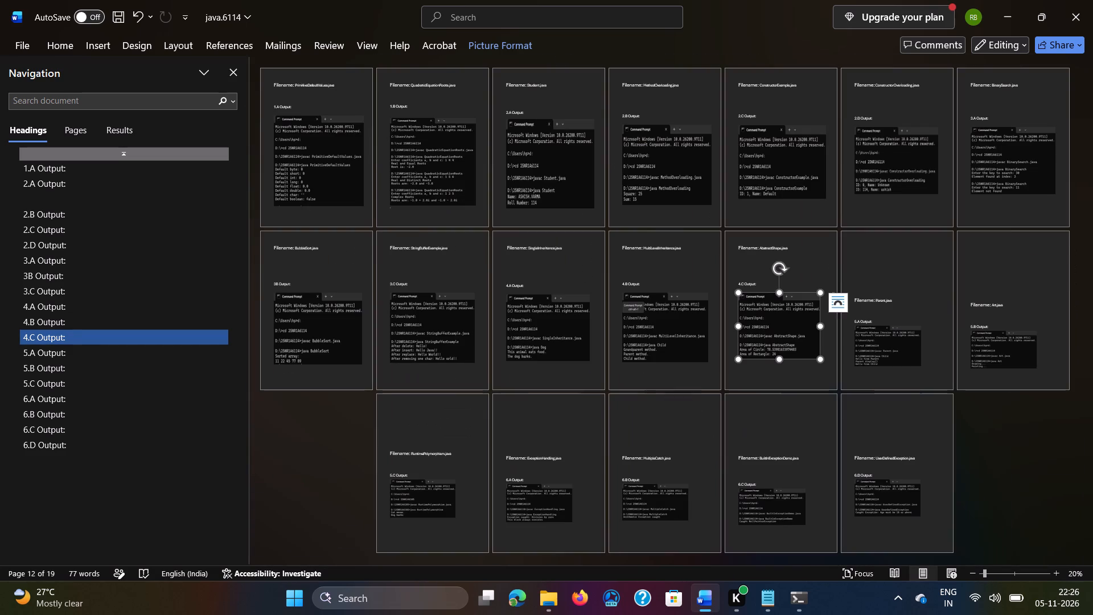
pyautogui.click(857, 279)
pyautogui.press('BackSpace')
pyautogui.press('BackSpace')
pyautogui.press('BackSpace')
pyautogui.press('BackSpace')
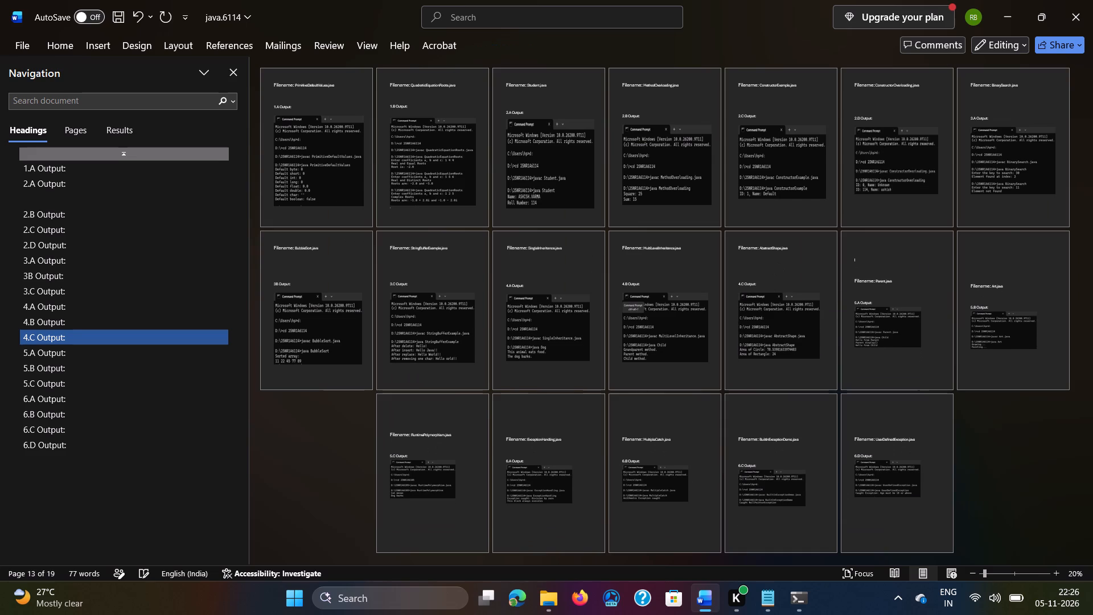
pyautogui.press('Down')
pyautogui.press('Down')
pyautogui.press('Down')
pyautogui.press('BackSpace')
pyautogui.press('BackSpace')
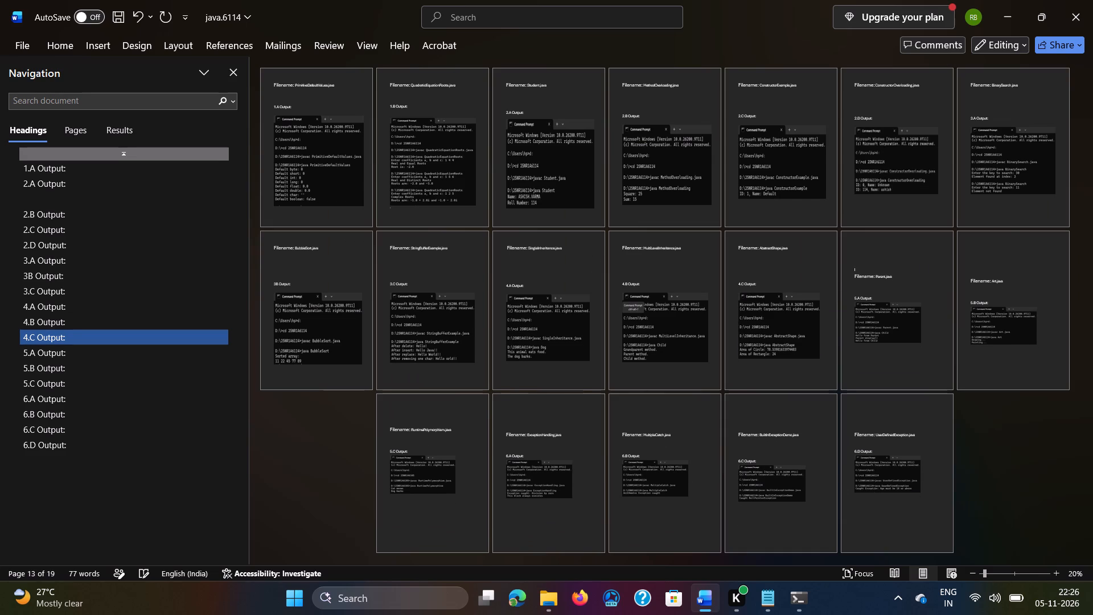
pyautogui.press('BackSpace')
pyautogui.press('BackSpace')
pyautogui.press('BackSpace')
pyautogui.press('BackSpace')
pyautogui.press('BackSpace')
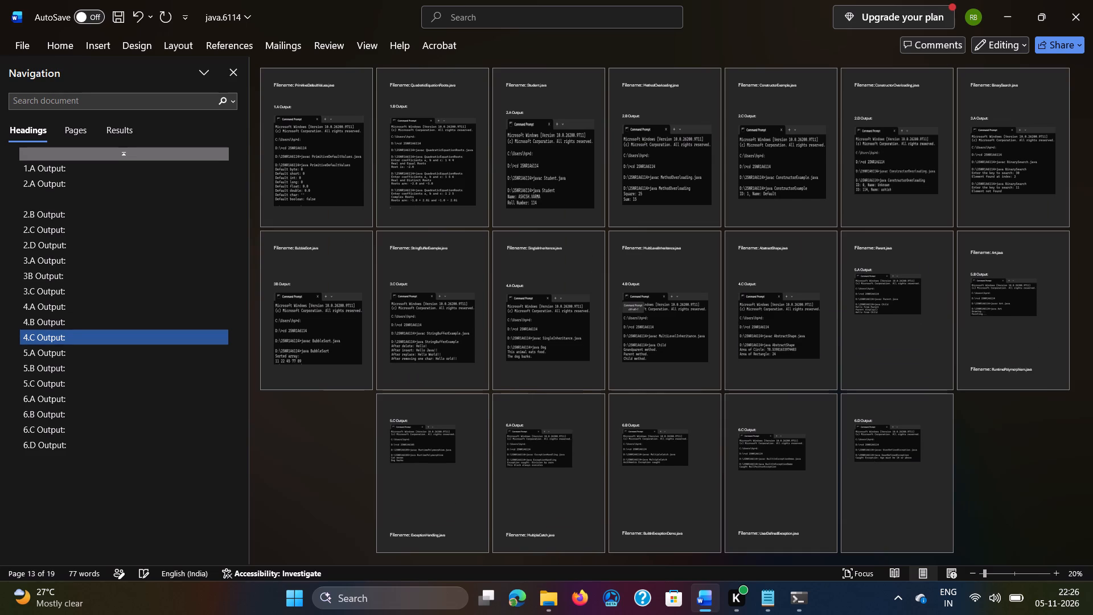
# Insert three blank lines between the Parent.java filename line and the 5.A Output heading, and one between the heading and its screenshot.
pyautogui.click(868, 259)
pyautogui.press('Return')
pyautogui.press('Return')
pyautogui.press('Return')
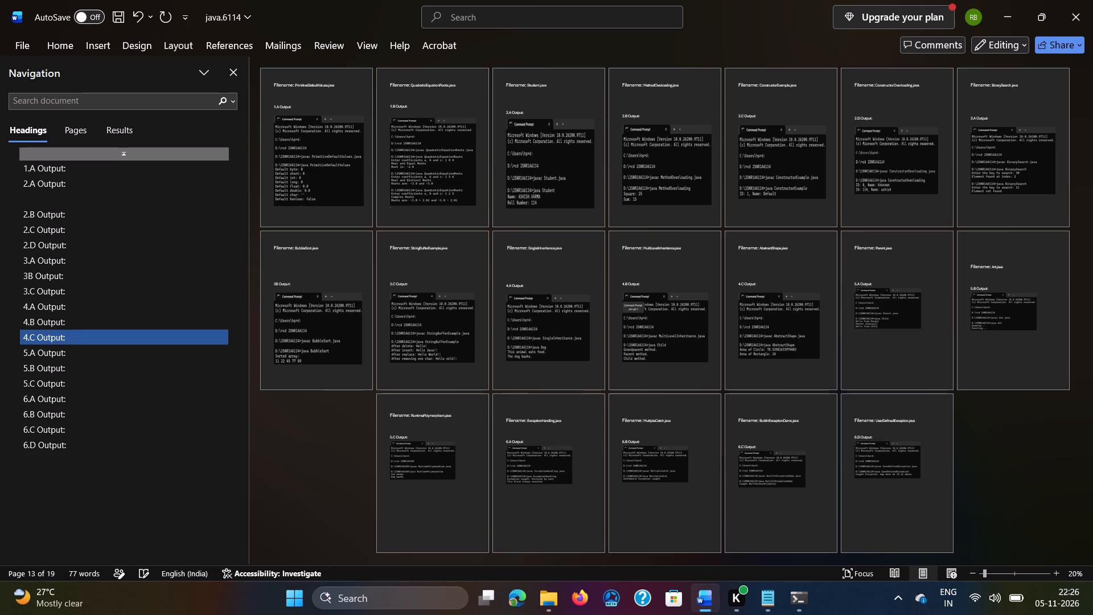
pyautogui.click(881, 280)
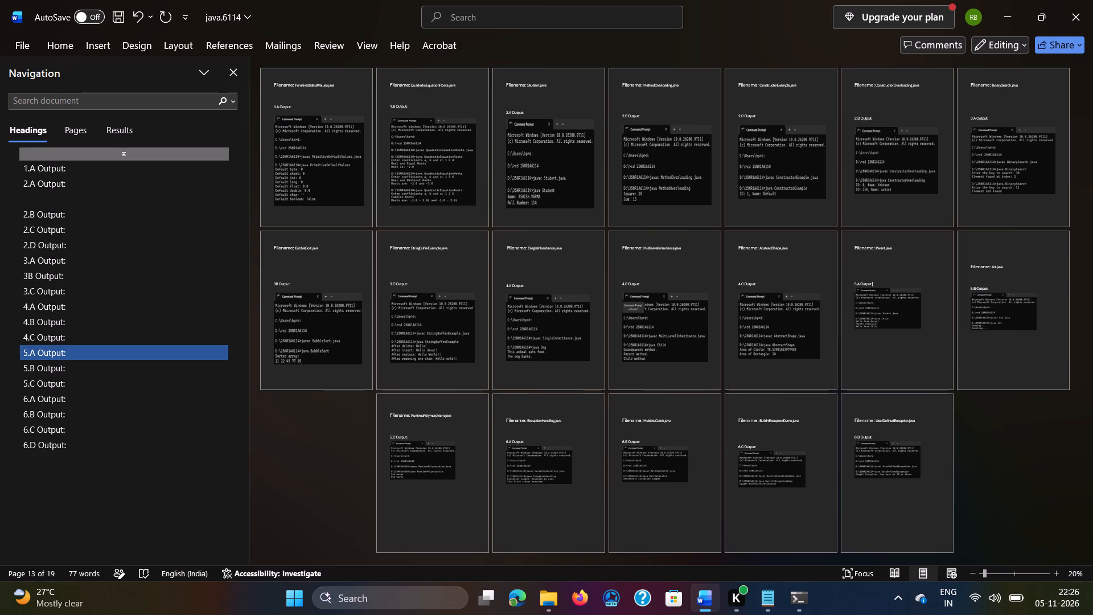
pyautogui.press('Return')
# Enlarge the Parent screenshot under 5.A Output in height and width to roughly match the 4.C screenshot's size.
pyautogui.click(886, 309)
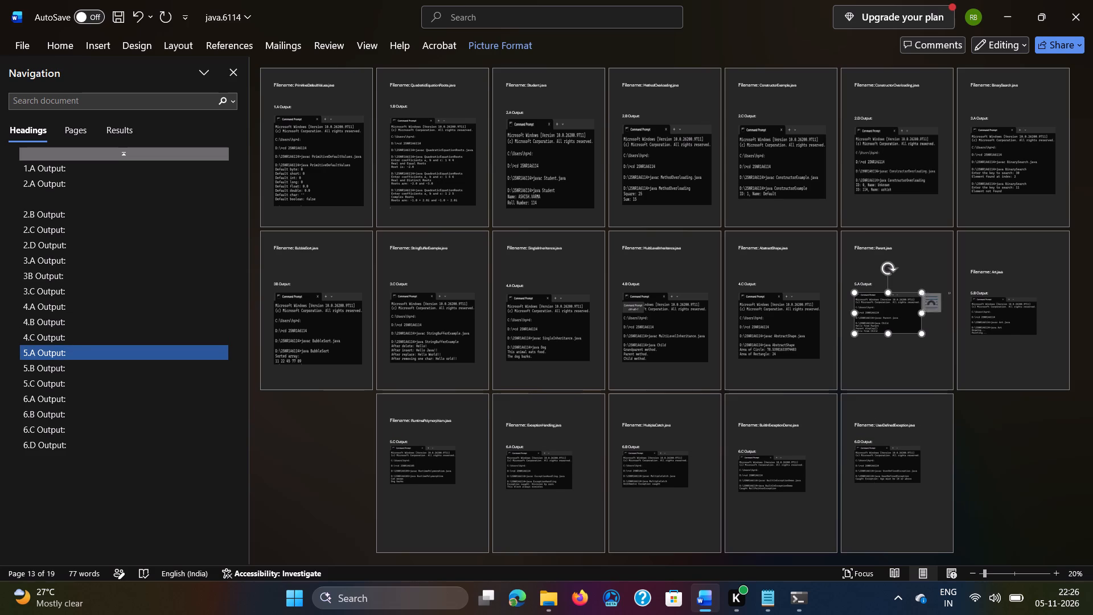
pyautogui.moveTo(887, 331); pyautogui.dragTo(890, 353)
pyautogui.moveTo(922, 323); pyautogui.dragTo(925, 324)
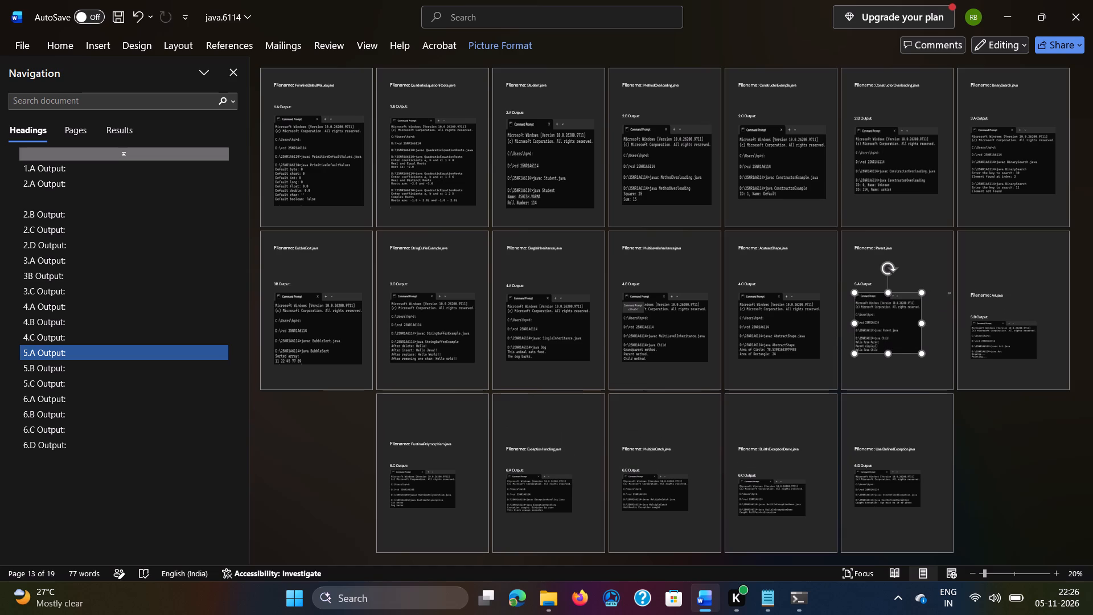
pyautogui.moveTo(925, 324); pyautogui.dragTo(943, 329)
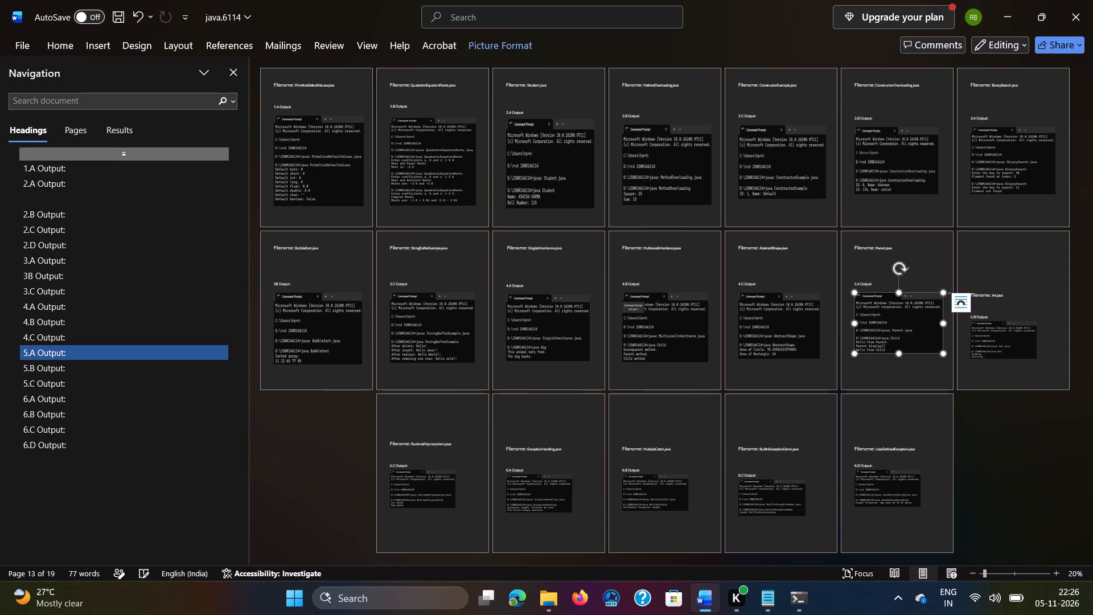
# Delete ten blank lines above the Art.java filename line so it starts at the top of its page.
pyautogui.click(978, 282)
pyautogui.press('BackSpace')
pyautogui.press('BackSpace')
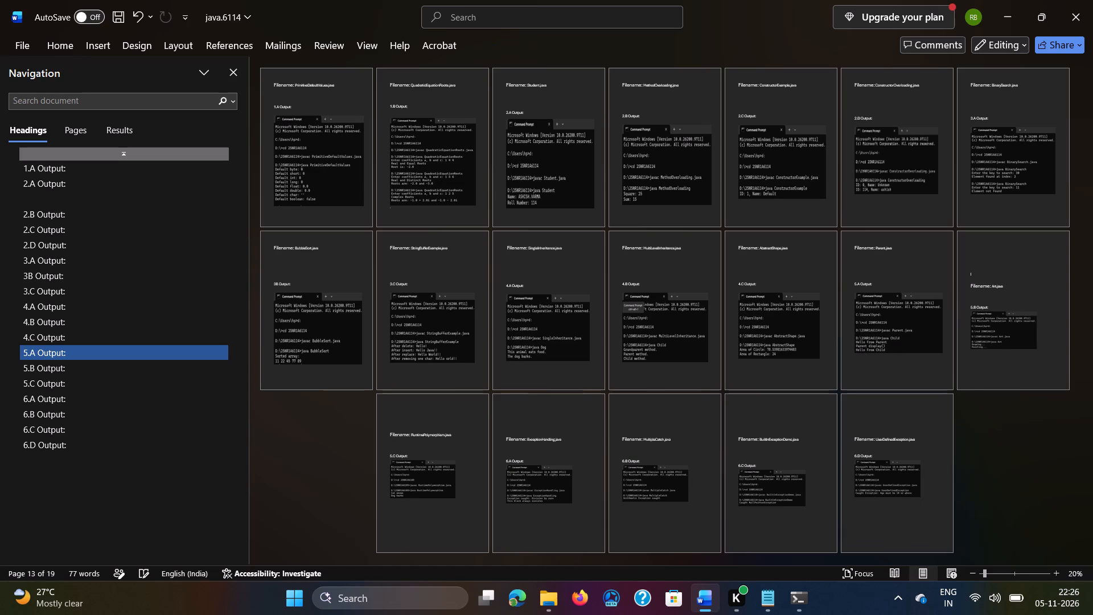
pyautogui.press('BackSpace')
pyautogui.press('BackSpace')
pyautogui.press('BackSpace')
pyautogui.press('BackSpace')
pyautogui.press('BackSpace')
pyautogui.press('Down')
pyautogui.press('Down')
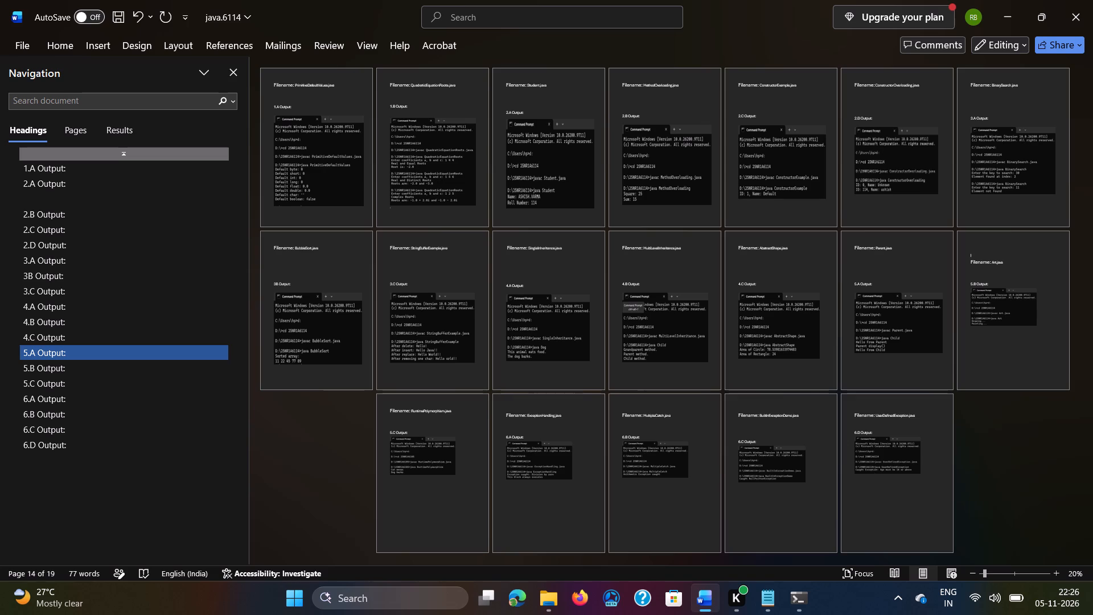
pyautogui.press('BackSpace')
pyautogui.press('BackSpace')
pyautogui.press('Down')
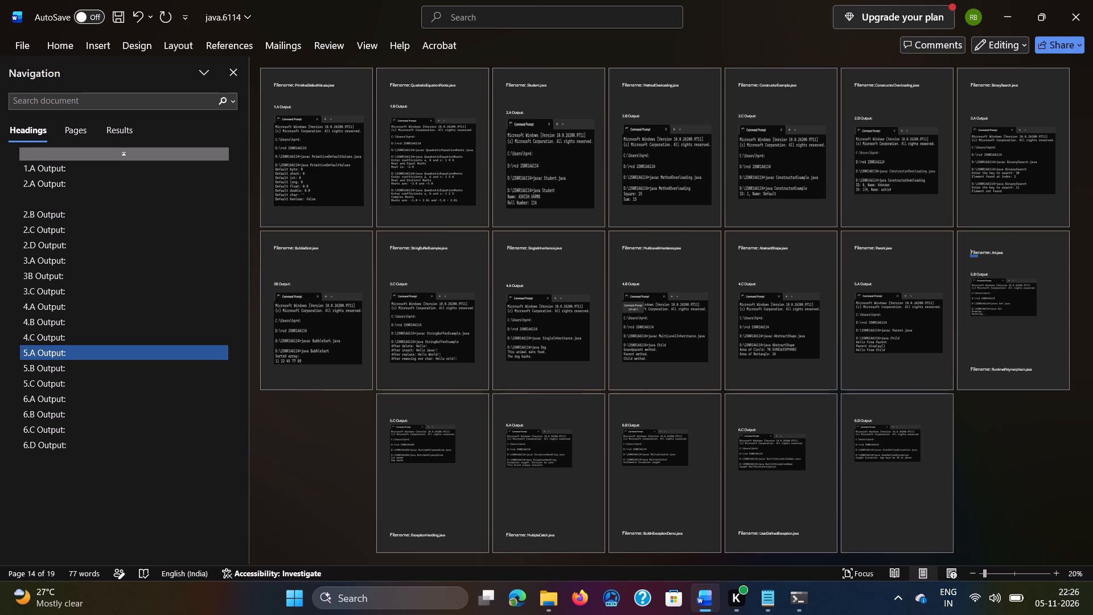
pyautogui.press('Up')
pyautogui.press('BackSpace')
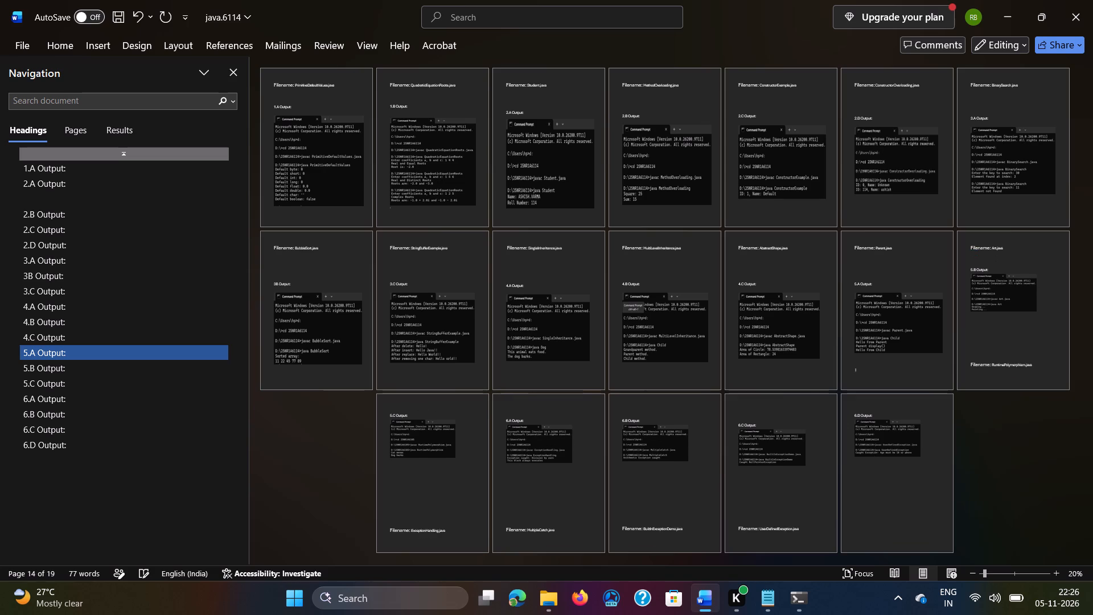
pyautogui.press('BackSpace')
pyautogui.press('Return')
# Insert two blank lines between the Art.java filename line and the 5.B Output heading, and one between the heading and its screenshot.
pyautogui.click(990, 264)
pyautogui.press('Return')
pyautogui.press('Return')
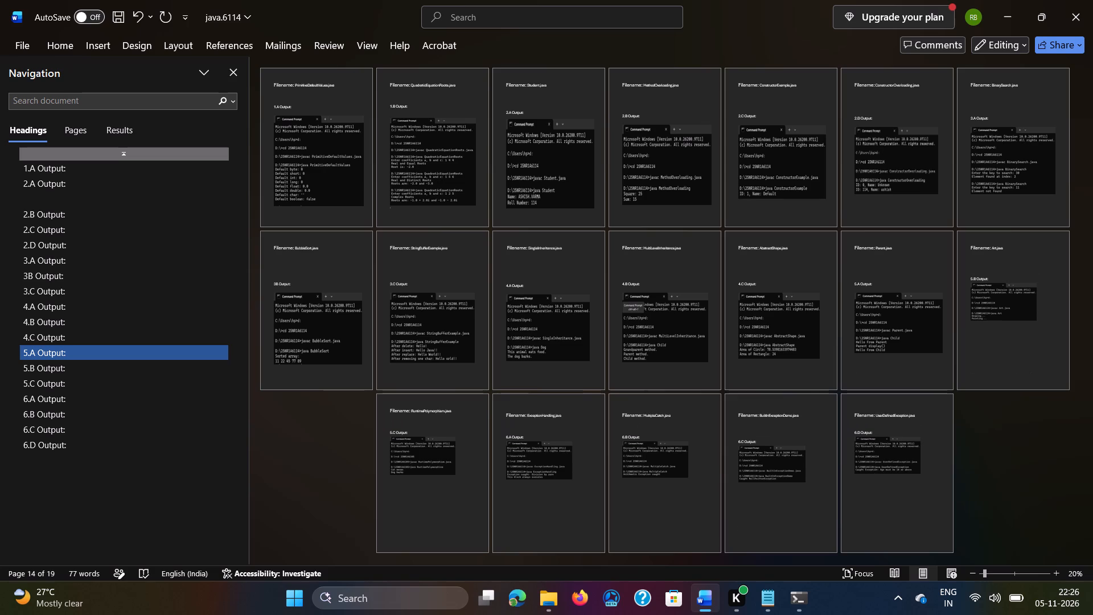
pyautogui.click(996, 273)
pyautogui.press('Down')
pyautogui.press('Down')
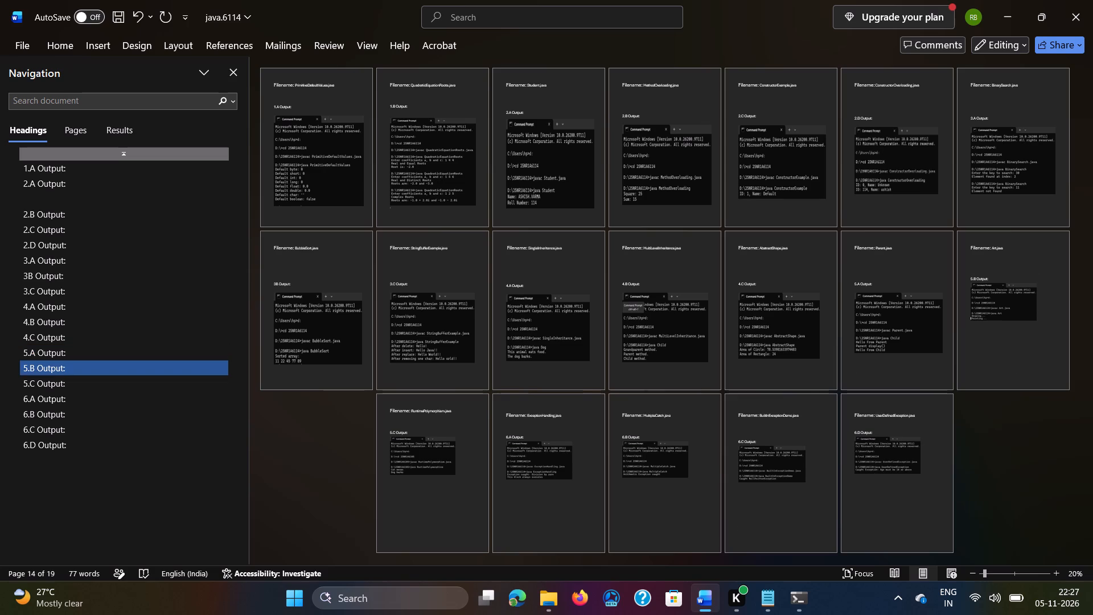
pyautogui.press('Left')
pyautogui.press('Return')
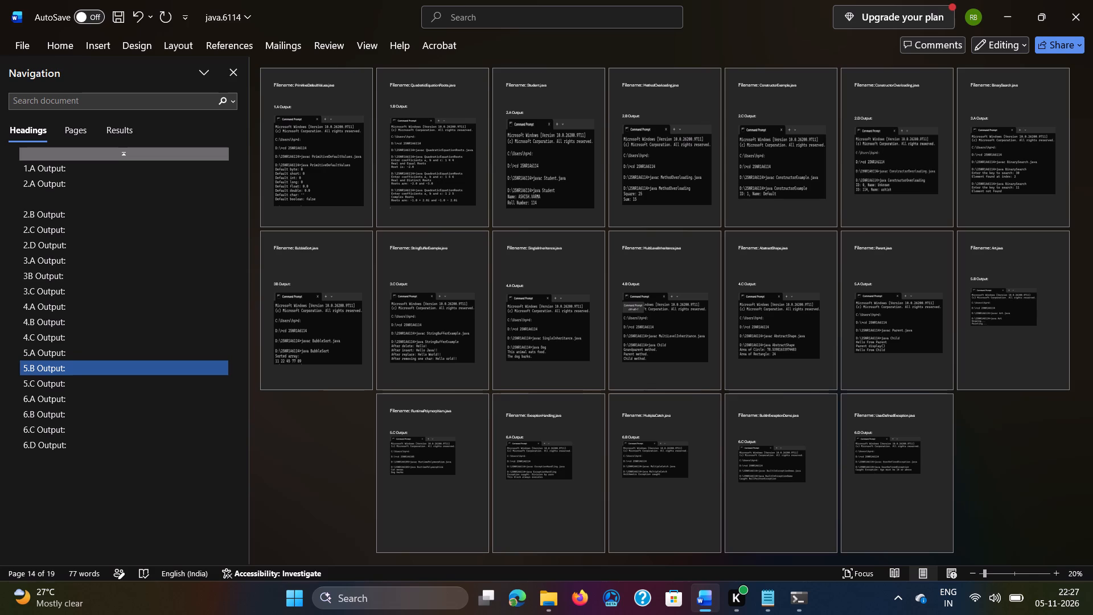
# Enlarge the Art screenshot under 5.B Output in height and width to roughly match the 5.A screenshot's size.
pyautogui.click(1006, 313)
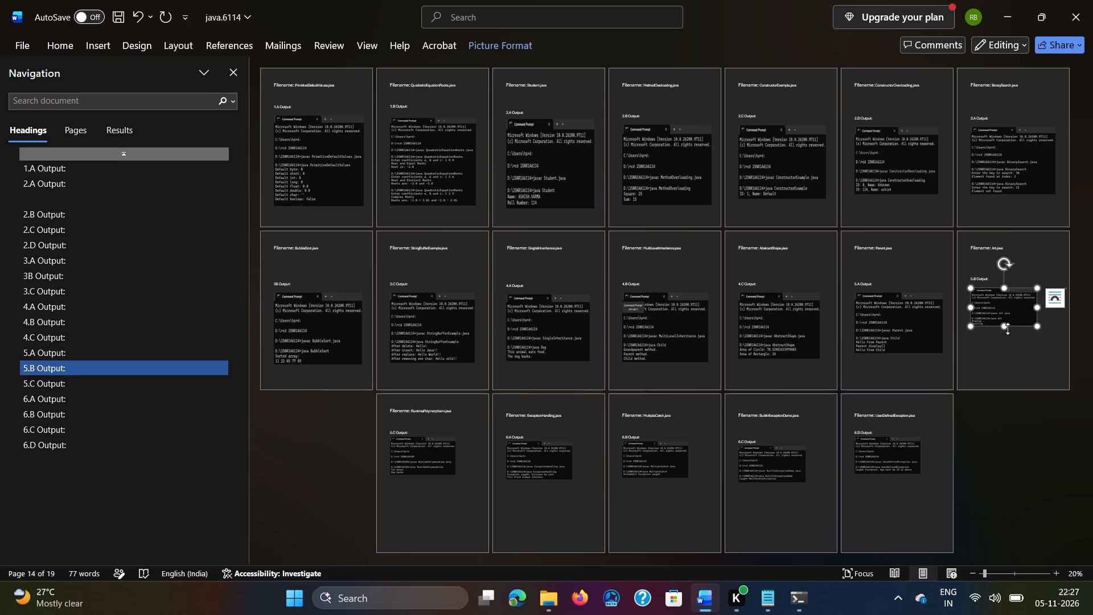
pyautogui.moveTo(1002, 329); pyautogui.dragTo(1007, 363)
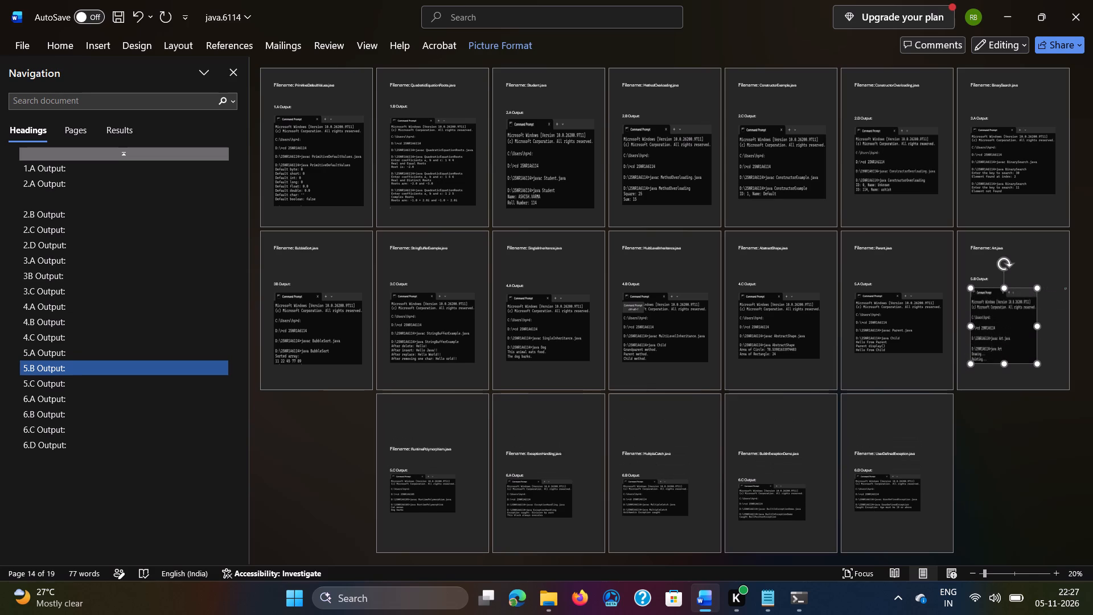
pyautogui.moveTo(1007, 363); pyautogui.dragTo(1008, 356)
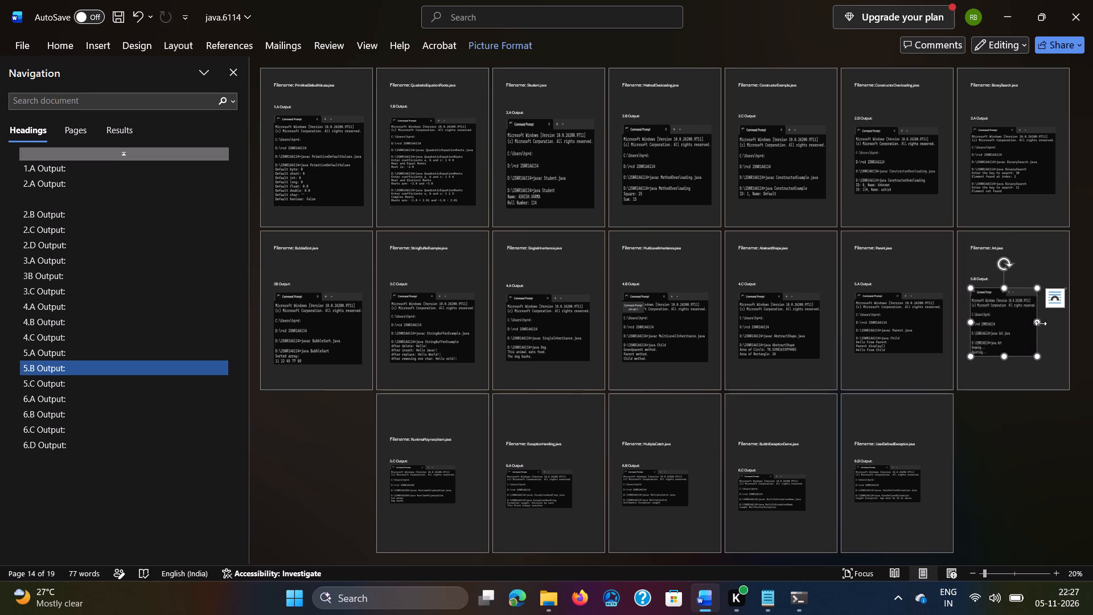
pyautogui.moveTo(1040, 323); pyautogui.dragTo(1053, 323)
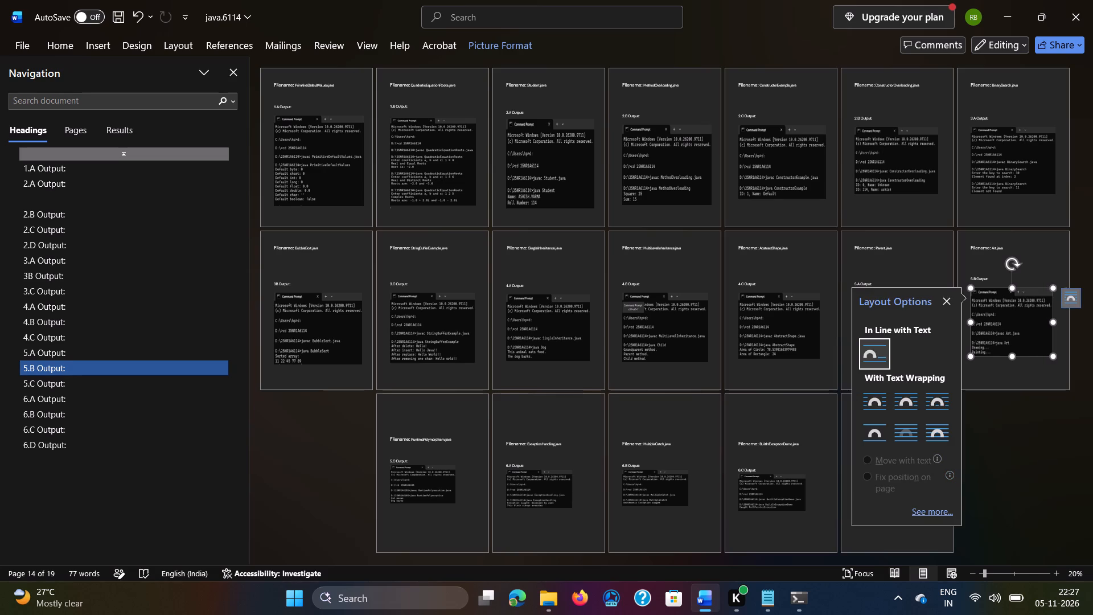
# Delete the blank lines above the RuntimePolymorphism.java filename line so it starts at the top of its page.
pyautogui.scroll(-1, 556, 408)
pyautogui.keyDown('ctrl'); pyautogui.scroll(1, 556, 408); pyautogui.keyUp('ctrl')
pyautogui.keyDown('ctrl'); pyautogui.scroll(-1, 556, 408); pyautogui.keyUp('ctrl')
pyautogui.keyDown('ctrl'); pyautogui.scroll(1, 556, 408); pyautogui.keyUp('ctrl')
pyautogui.keyDown('ctrl'); pyautogui.scroll(-1, 556, 408); pyautogui.keyUp('ctrl')
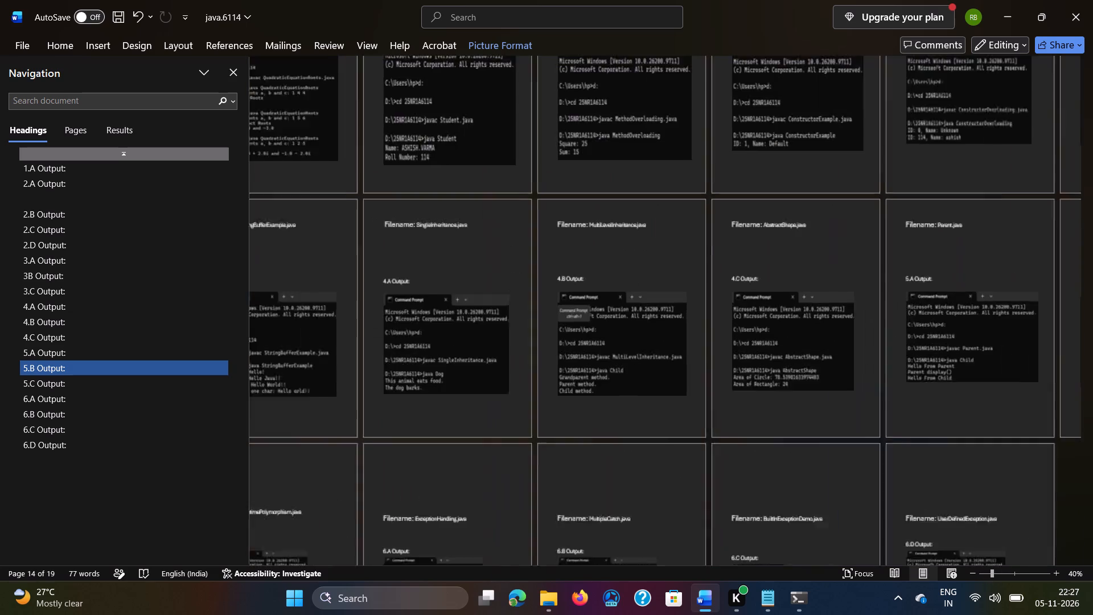
pyautogui.keyDown('ctrl'); pyautogui.scroll(-1, 556, 408); pyautogui.keyUp('ctrl')
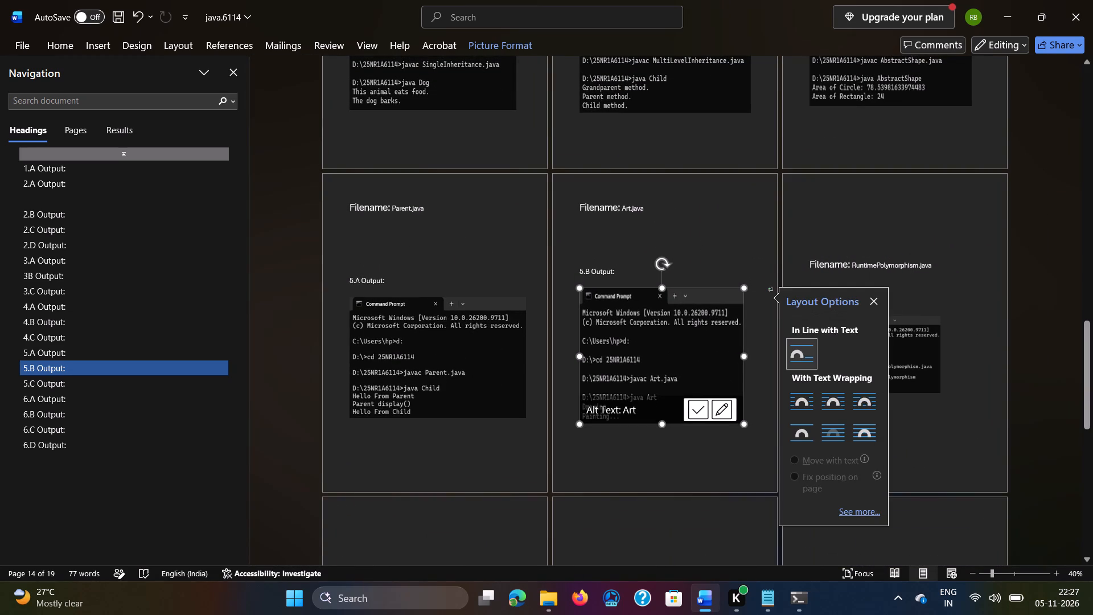
pyautogui.click(817, 238)
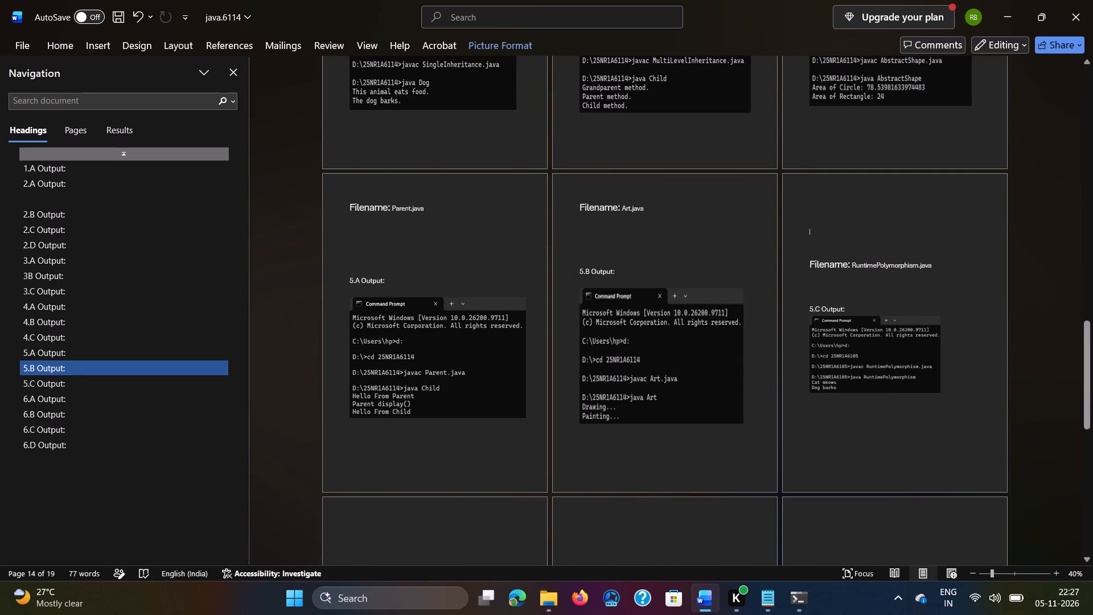
pyautogui.press('Down')
pyautogui.press('Down')
pyautogui.press('Down')
pyautogui.press('BackSpace')
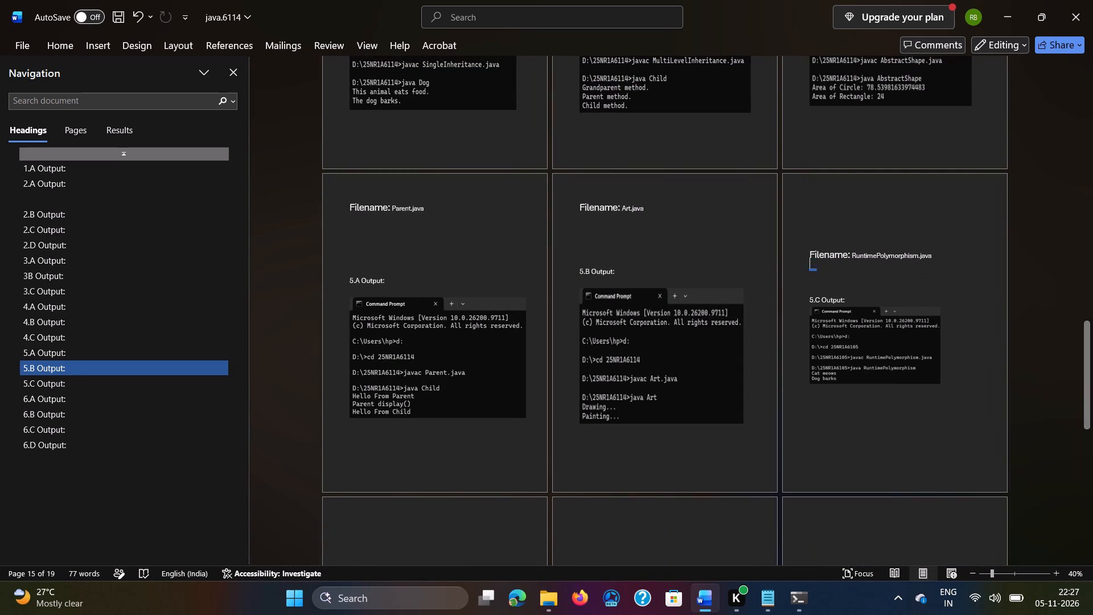
pyautogui.press('BackSpace')
pyautogui.press('BackSpace')
pyautogui.press('BackSpace')
pyautogui.press('BackSpace')
pyautogui.press('BackSpace')
pyautogui.press('BackSpace')
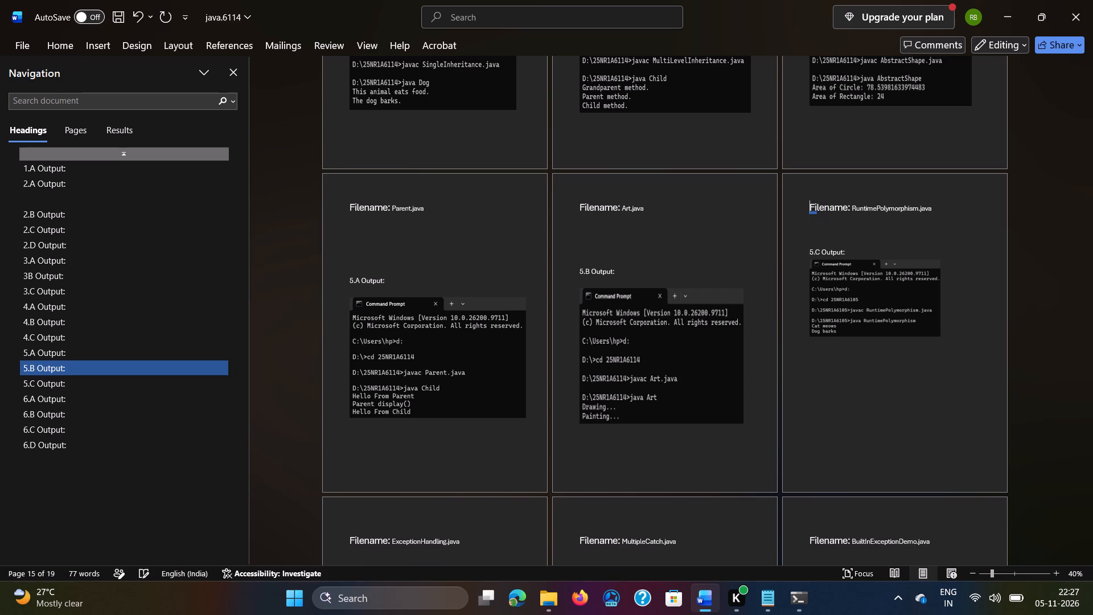
# Insert one blank line between the RuntimePolymorphism.java filename line and the 5.C Output heading, and one between the heading and its screenshot.
pyautogui.click(839, 233)
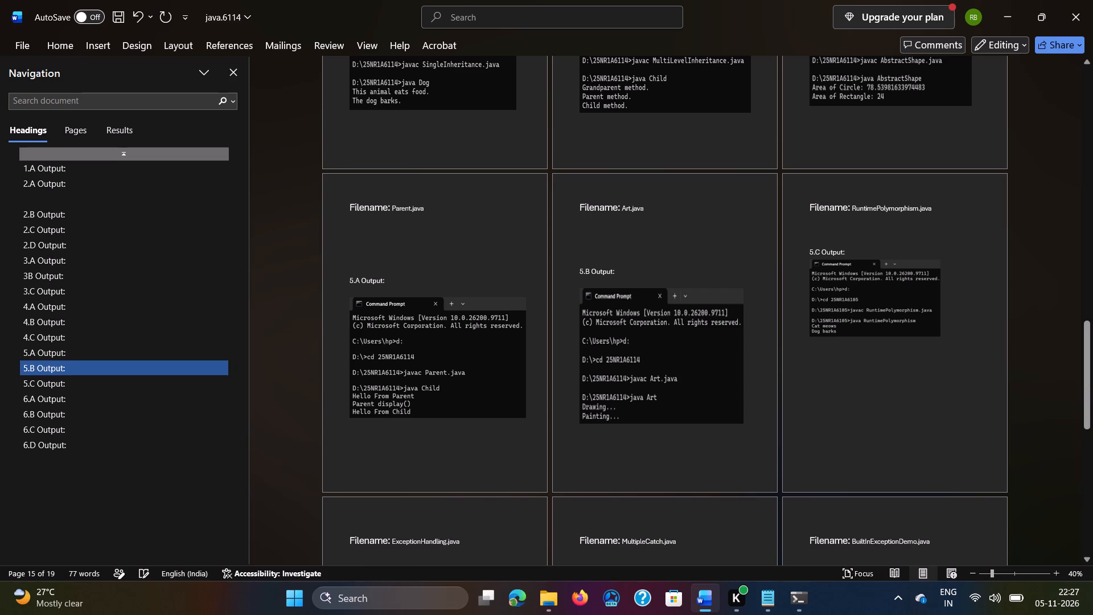
pyautogui.press('Return')
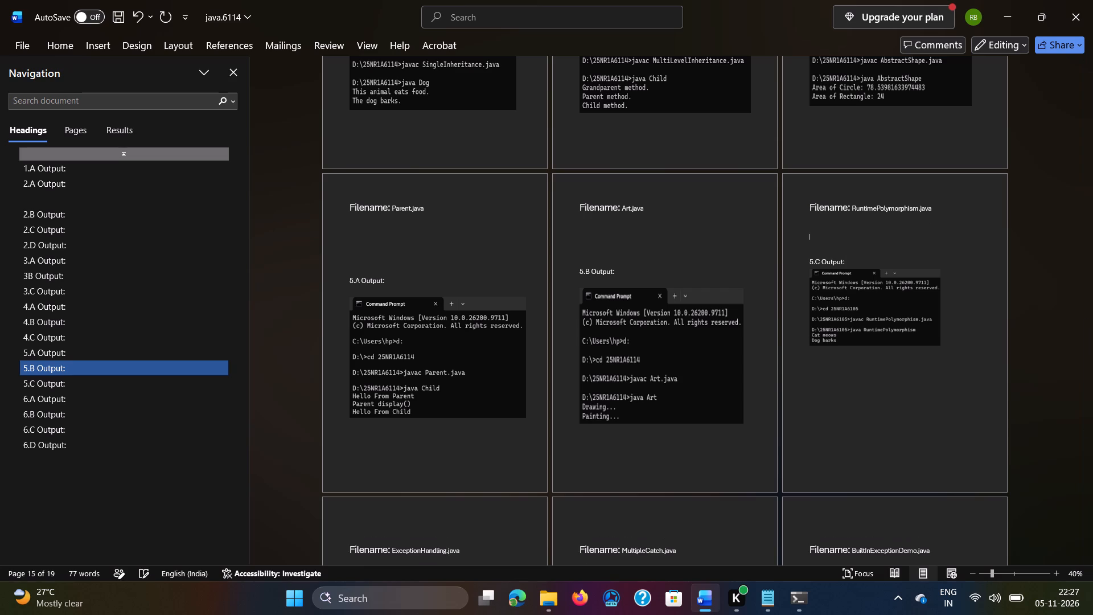
pyautogui.click(856, 257)
pyautogui.press('Return')
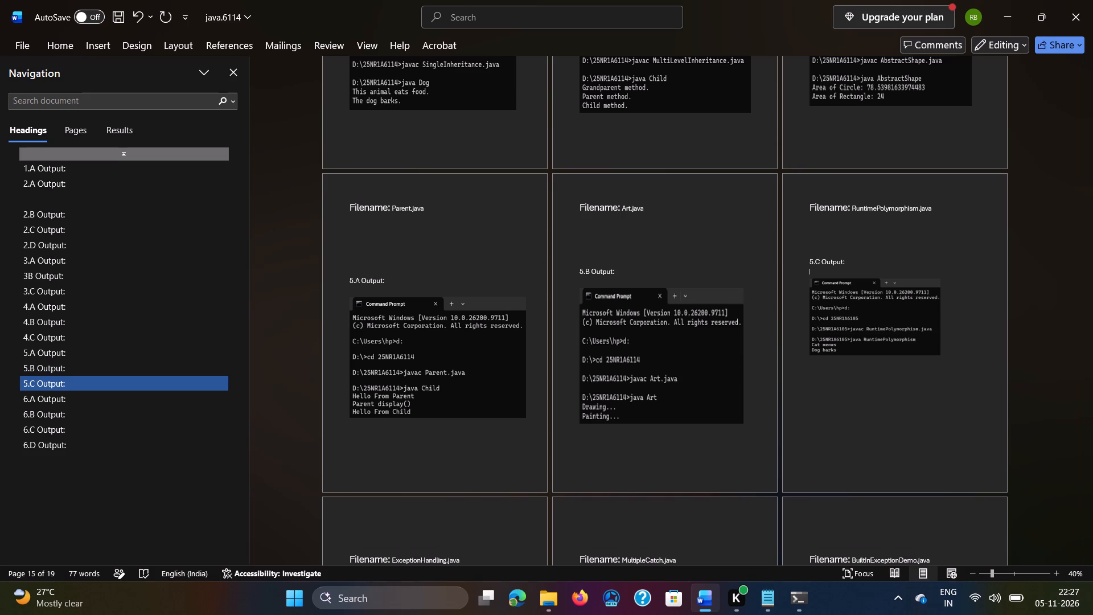
# Enlarge the RuntimePolymorphism screenshot under 5.C Output in height and width to roughly match the 5.B screenshot's size.
pyautogui.click(886, 307)
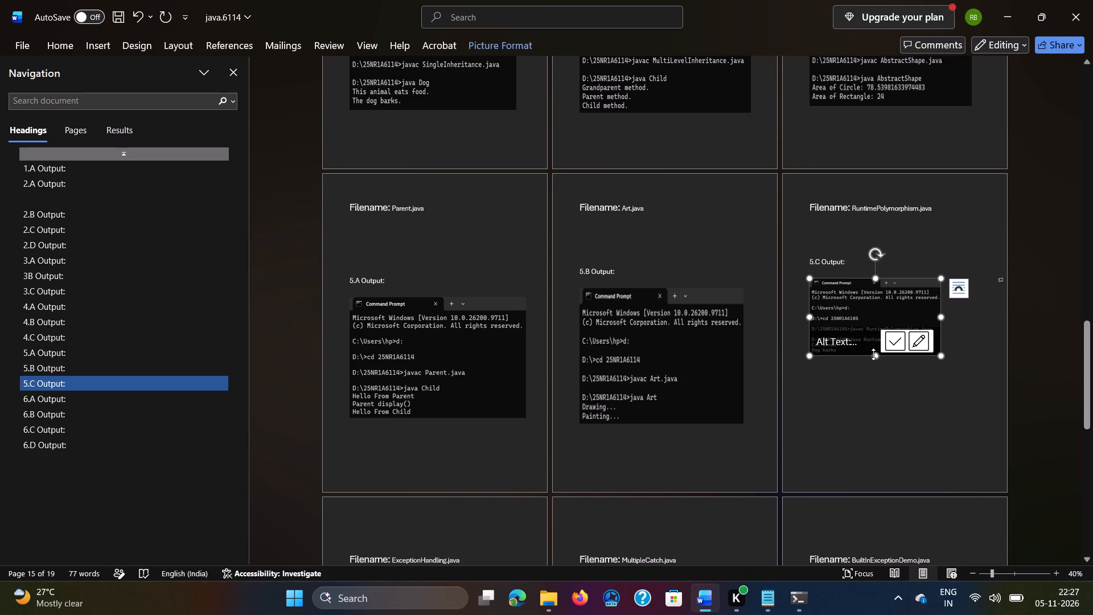
pyautogui.moveTo(873, 354); pyautogui.dragTo(874, 419)
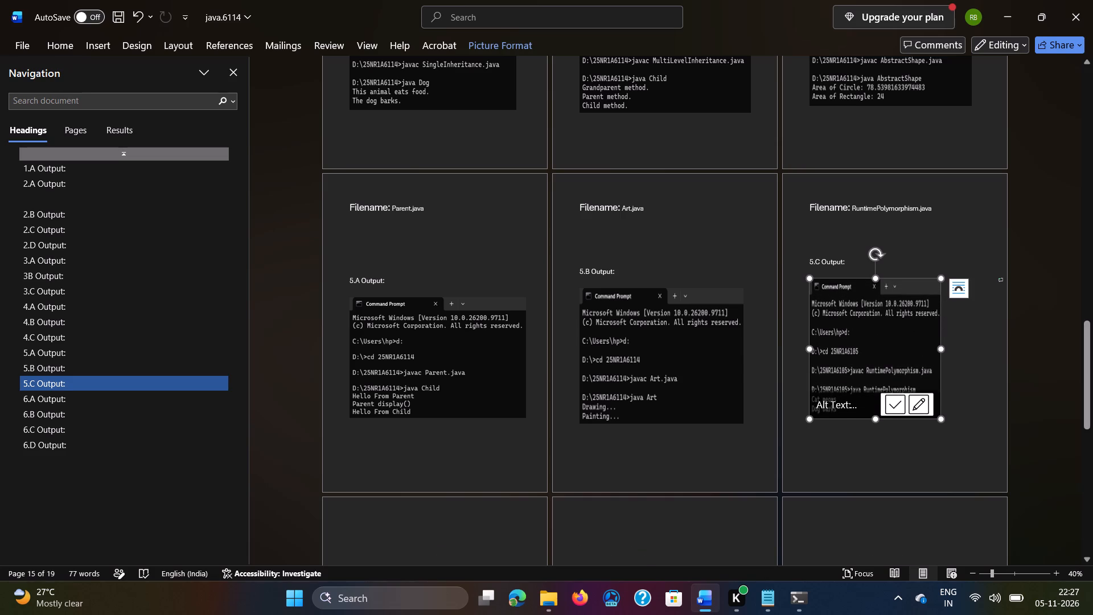
pyautogui.moveTo(942, 350); pyautogui.dragTo(984, 351)
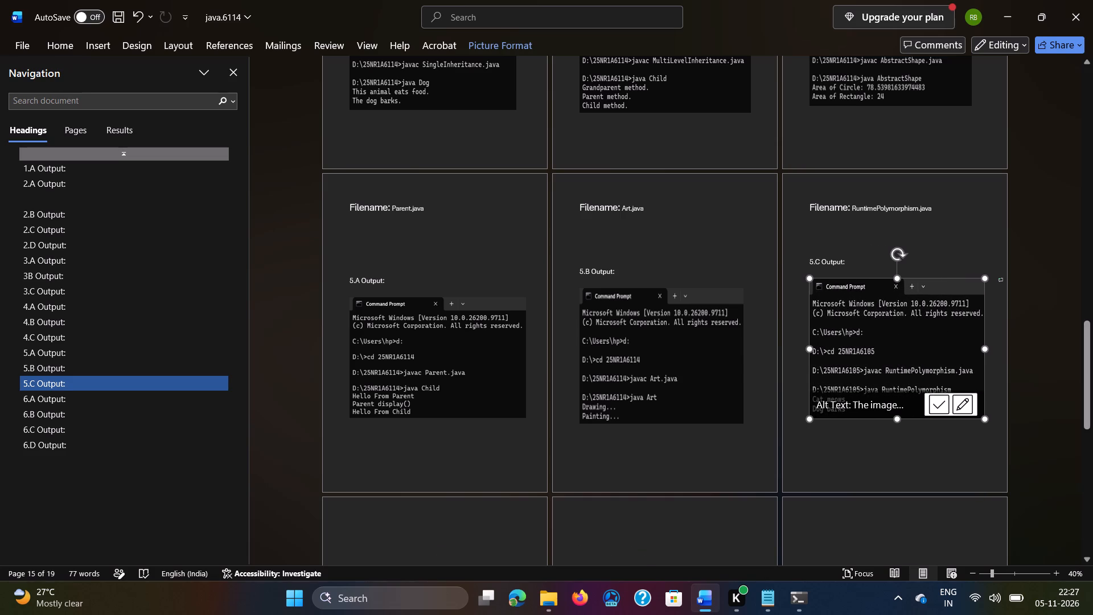
pyautogui.moveTo(984, 351); pyautogui.dragTo(983, 353)
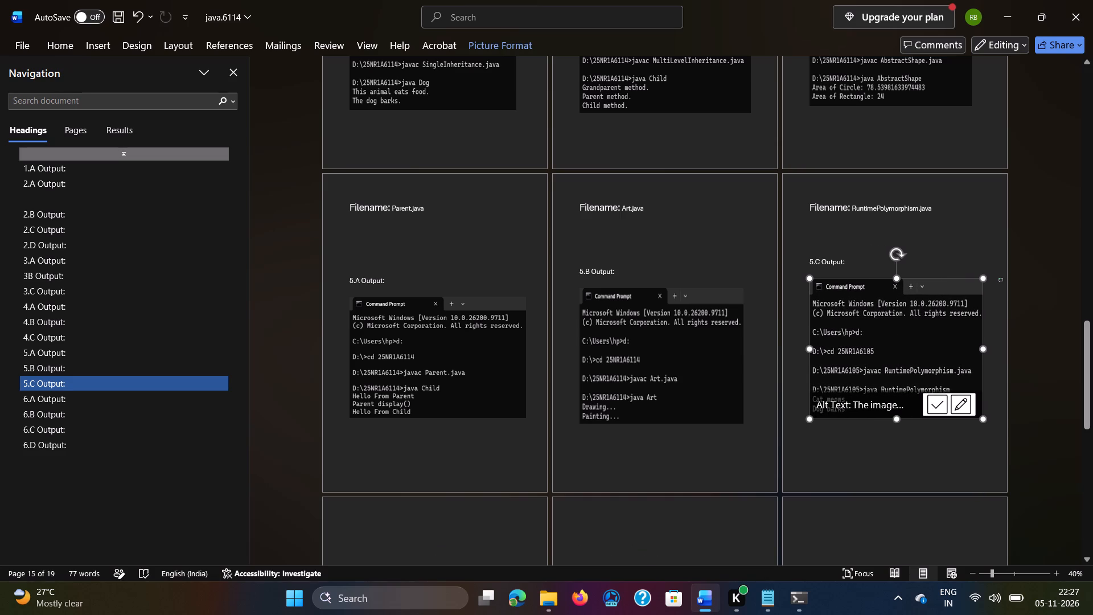
# Delete the blank lines above the ExceptionHandling.java filename line so it starts at the top of its page.
pyautogui.scroll(-5, 983, 353)
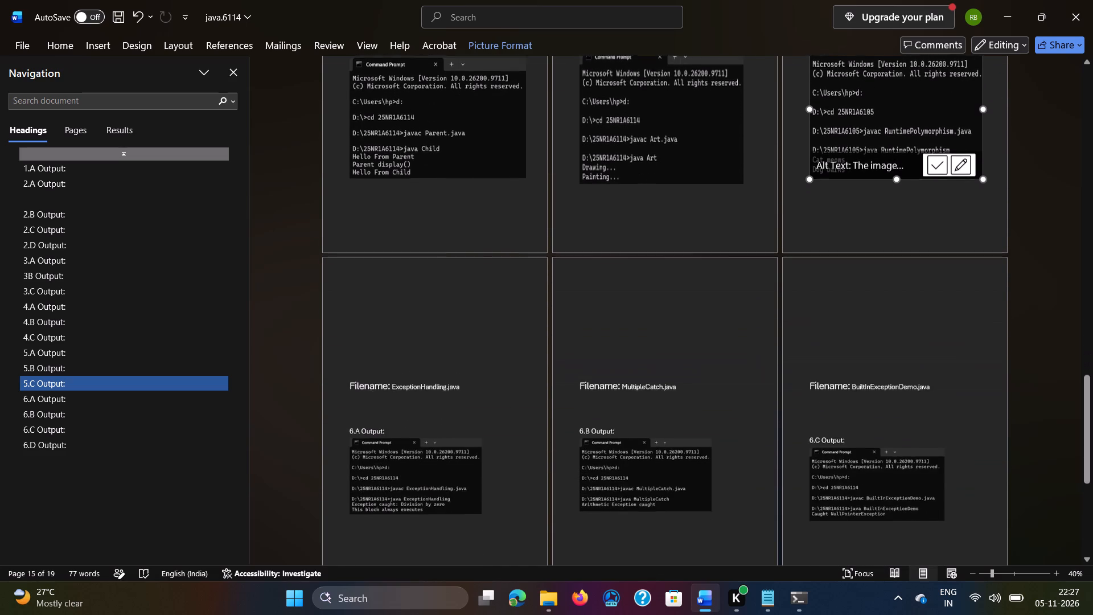
pyautogui.scroll(-3, 983, 353)
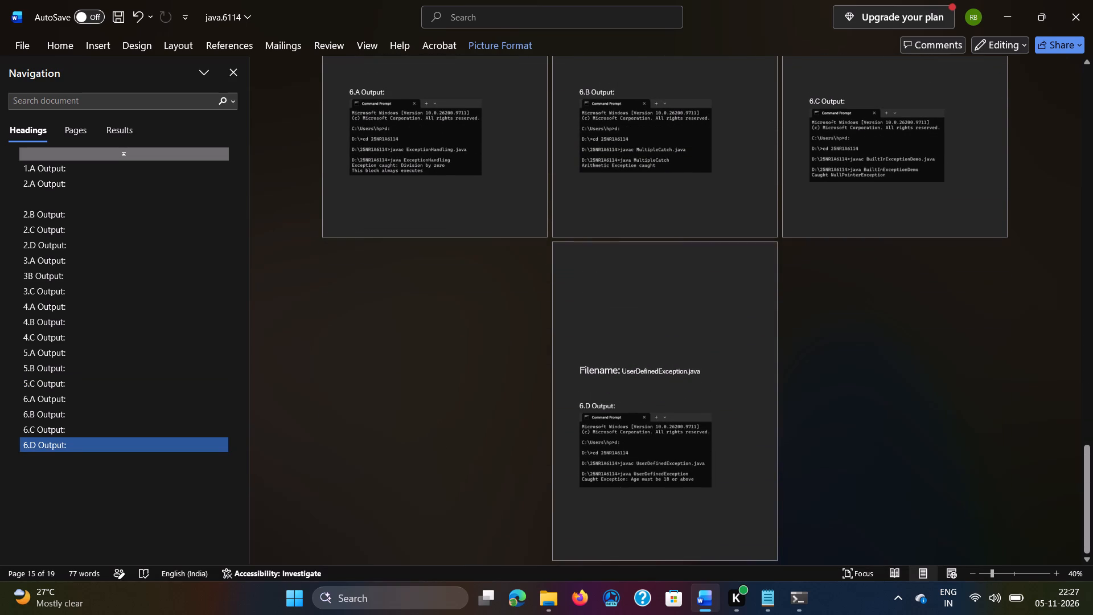
pyautogui.keyDown('ctrl'); pyautogui.scroll(2, 983, 353); pyautogui.keyUp('ctrl')
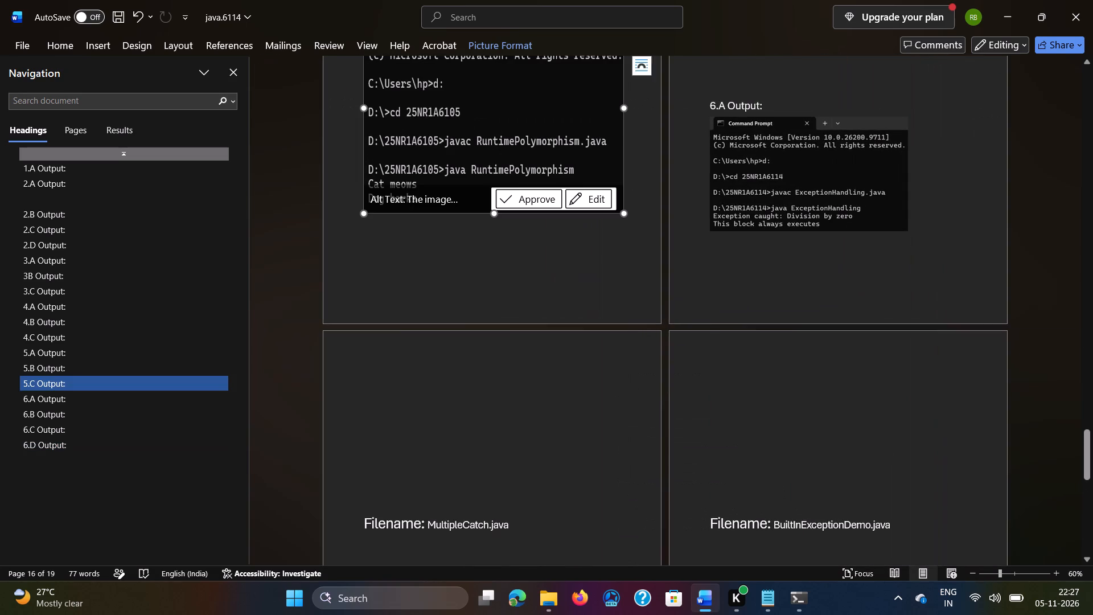
pyautogui.keyDown('ctrl'); pyautogui.scroll(-3, 983, 353); pyautogui.keyUp('ctrl')
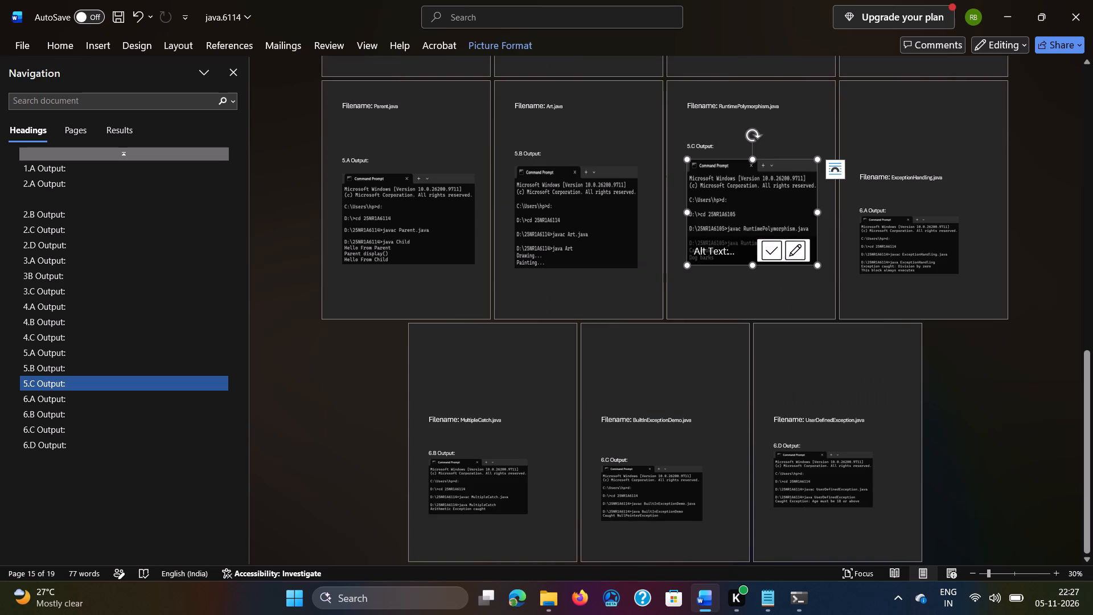
pyautogui.click(860, 162)
pyautogui.press('BackSpace')
pyautogui.press('BackSpace')
pyautogui.press('BackSpace')
pyautogui.press('BackSpace')
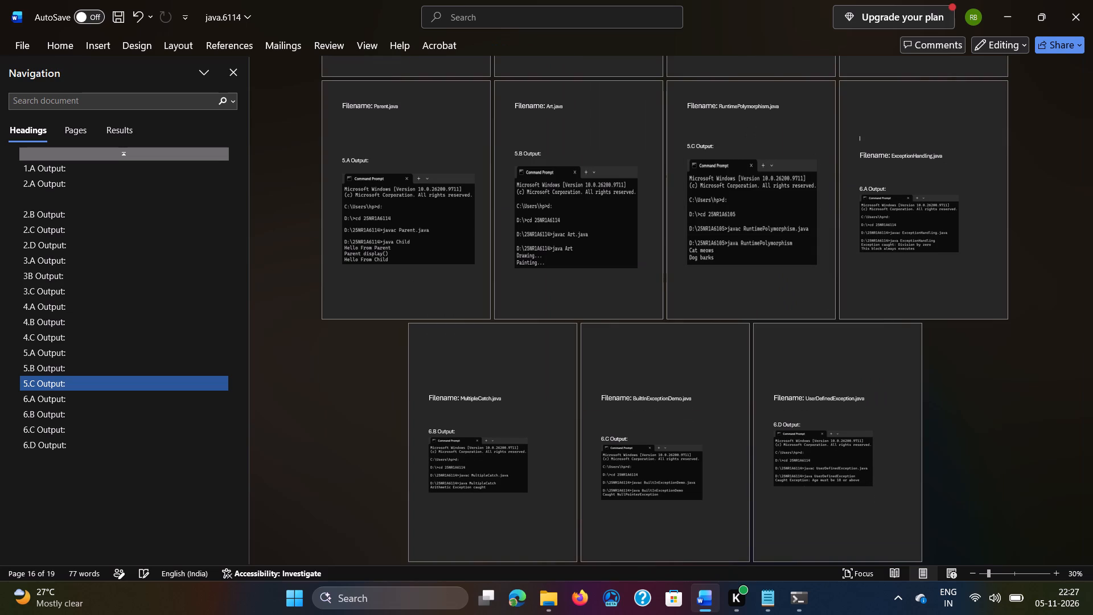
pyautogui.press('BackSpace')
pyautogui.press('BackSpace')
pyautogui.press('BackSpace')
pyautogui.press('BackSpace')
pyautogui.press('BackSpace')
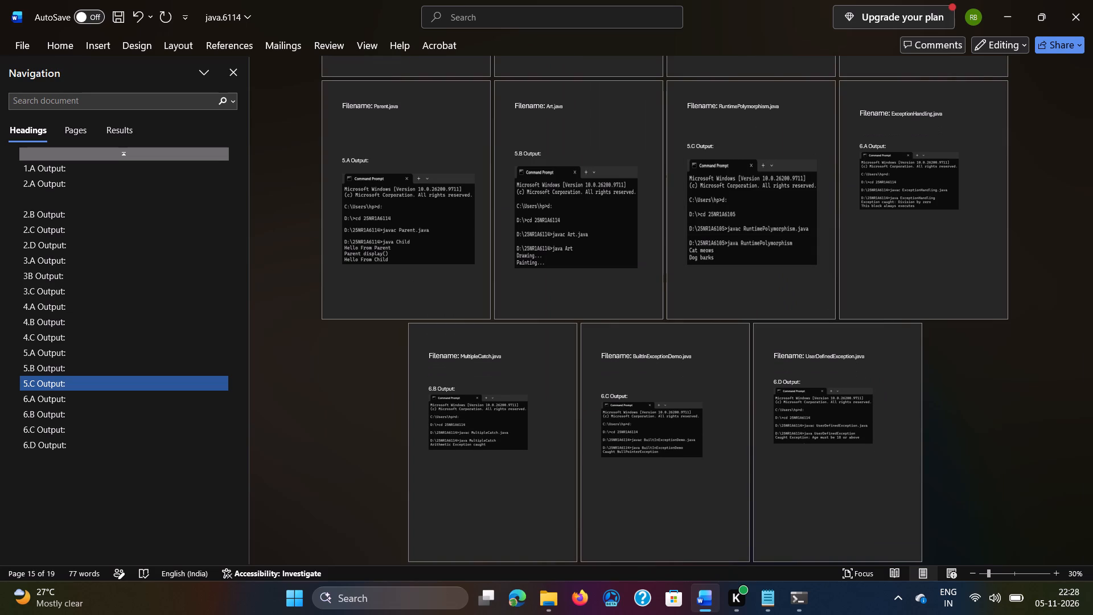
pyautogui.press('Up')
pyautogui.press('Down')
pyautogui.press('Up')
pyautogui.press('Down')
pyautogui.press('Down')
pyautogui.press('Right')
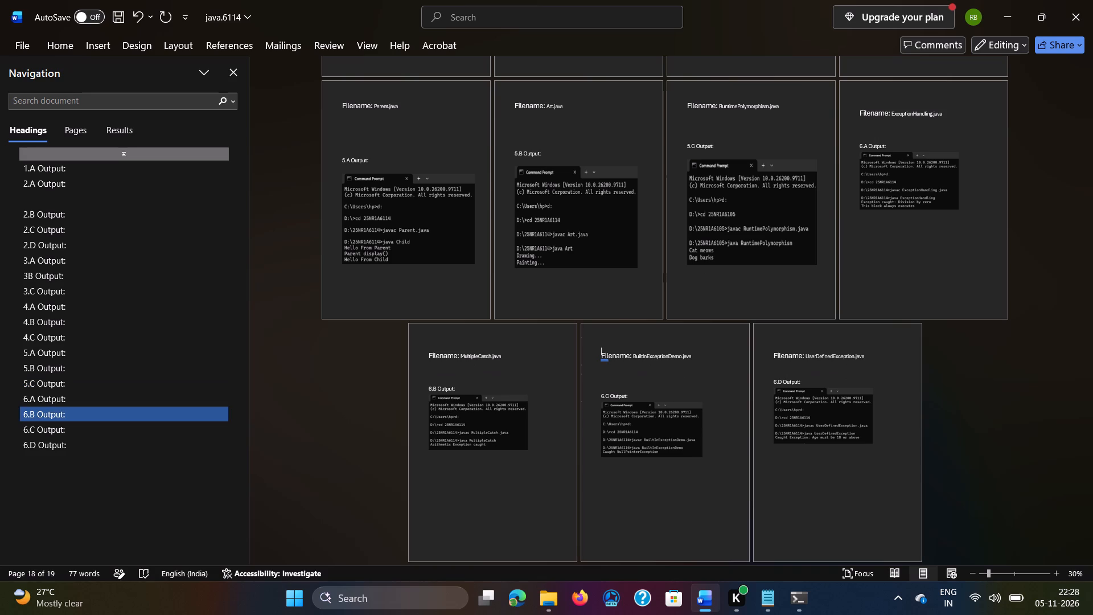
pyautogui.press('Right')
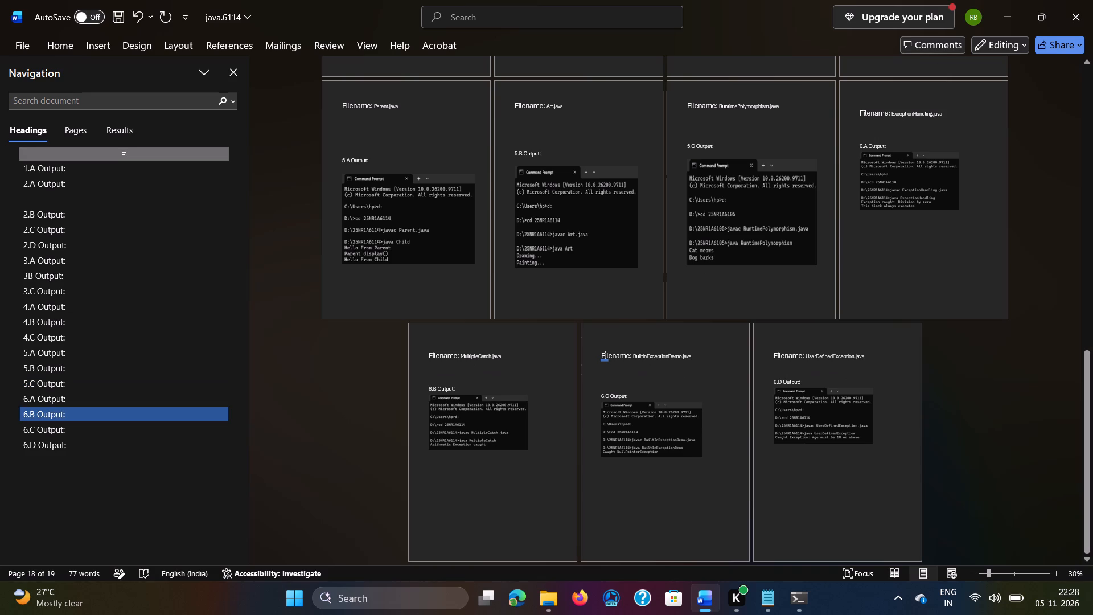
pyautogui.click(884, 96)
pyautogui.press('BackSpace')
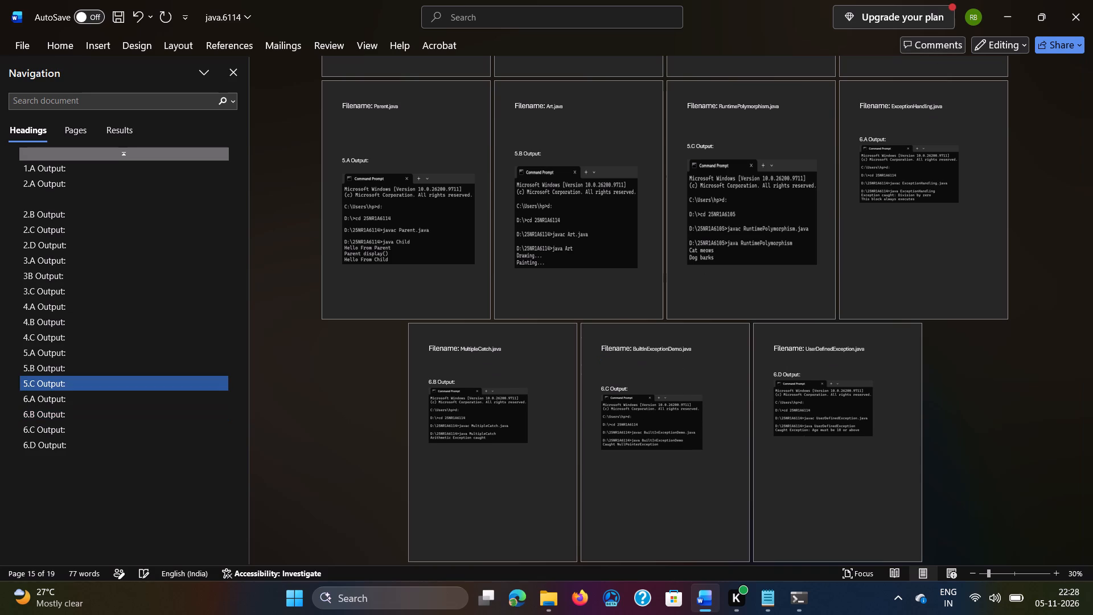
# Insert one blank line between the ExceptionHandling.java filename line and the 6.A Output heading, and one between the heading and its screenshot.
pyautogui.click(911, 118)
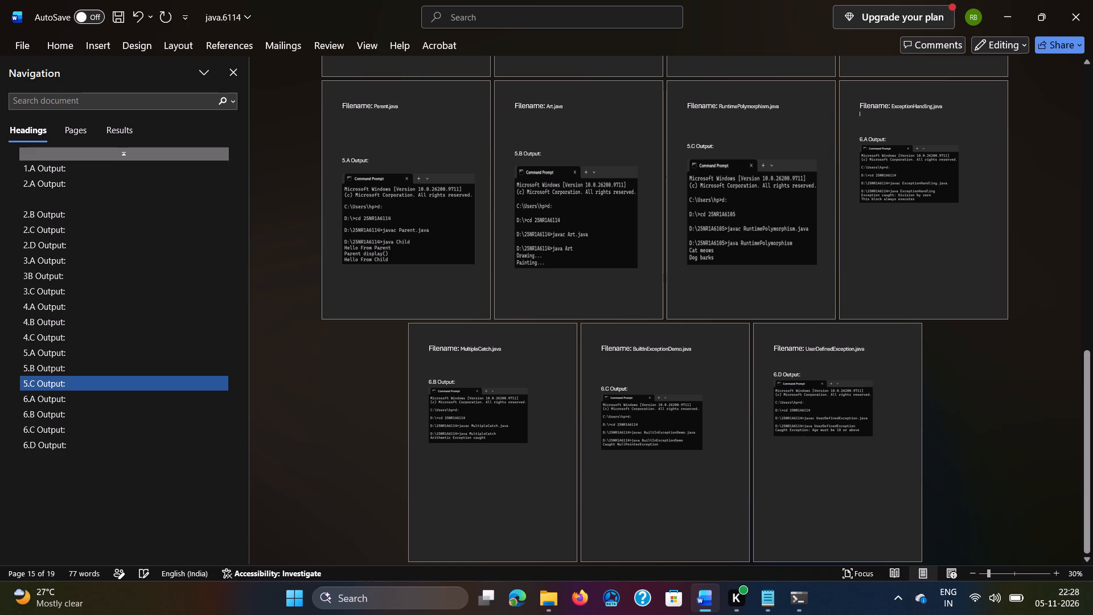
pyautogui.press('Return')
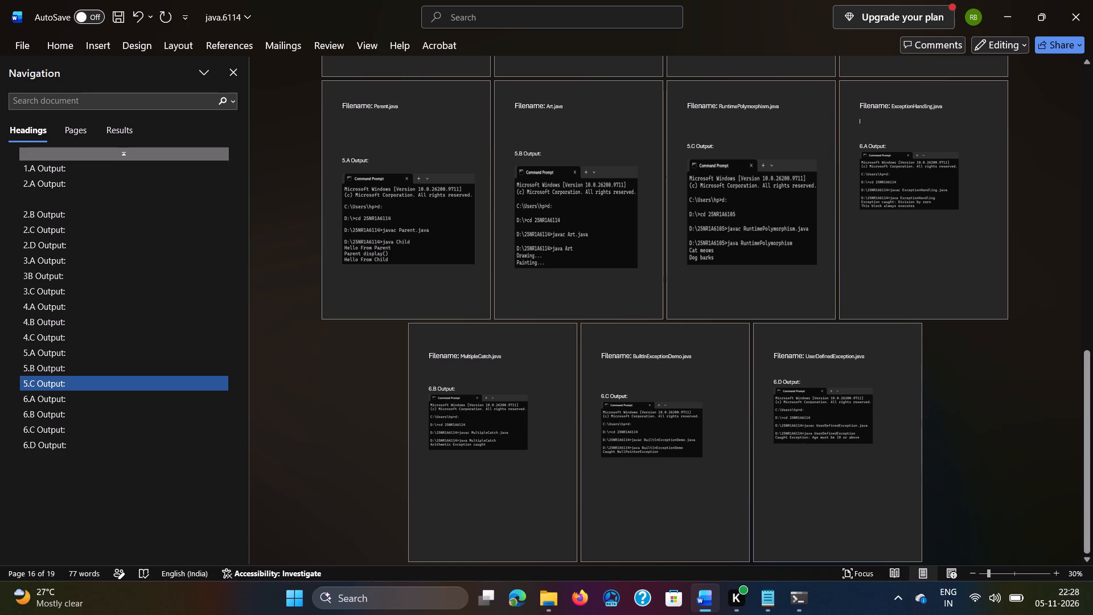
pyautogui.click(902, 145)
pyautogui.press('Return')
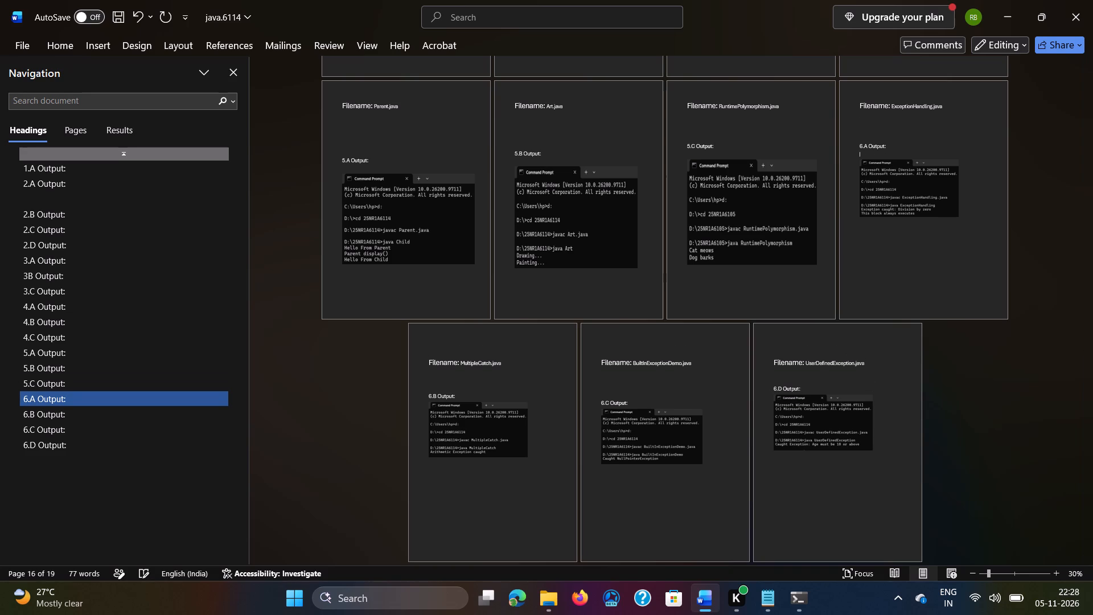
# Enlarge the ExceptionHandling screenshot under 6.A Output in height and width to roughly match the 5.C screenshot's size.
pyautogui.click(897, 195)
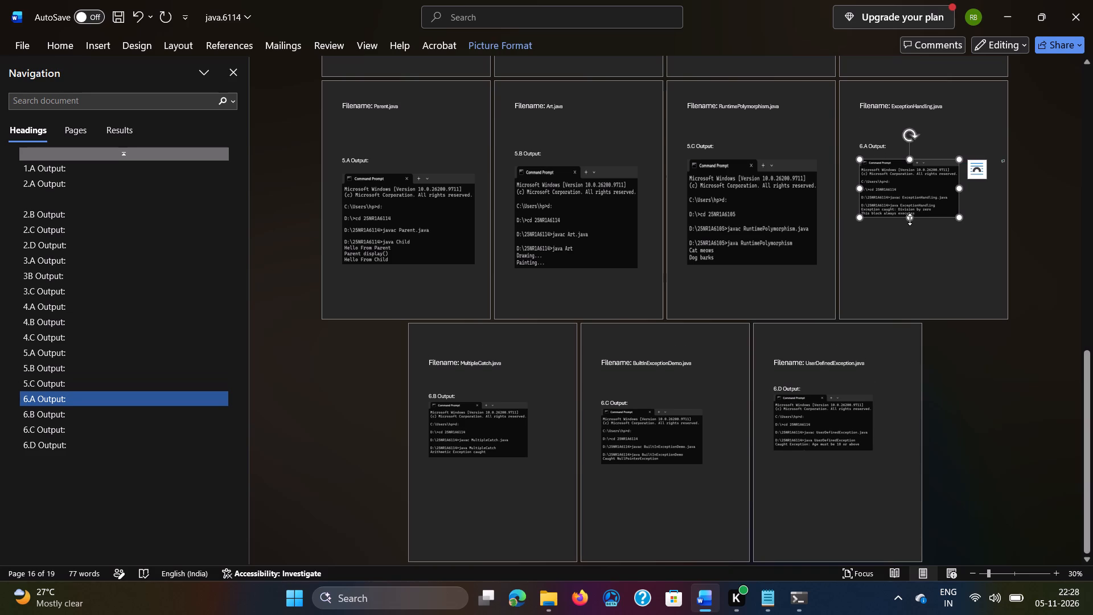
pyautogui.moveTo(910, 219); pyautogui.dragTo(917, 262)
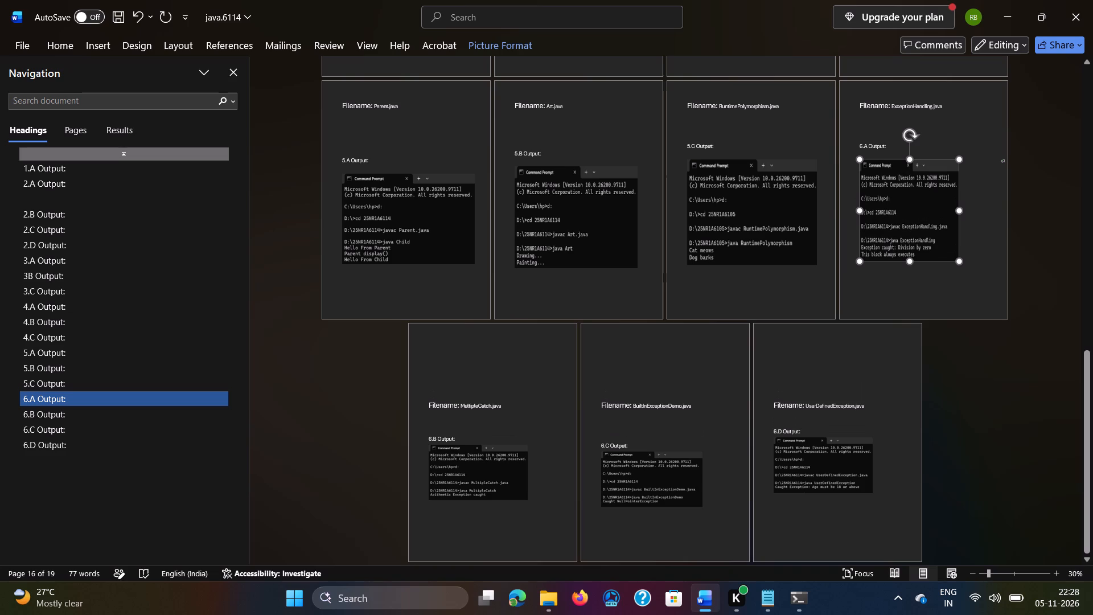
pyautogui.moveTo(917, 262); pyautogui.dragTo(915, 266)
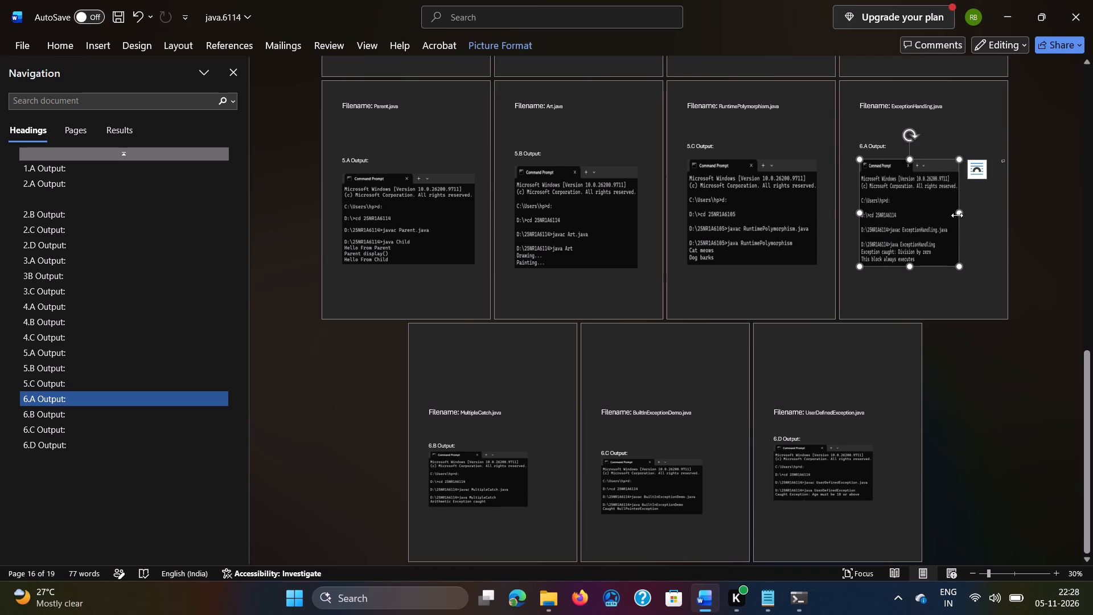
pyautogui.moveTo(958, 214); pyautogui.dragTo(983, 221)
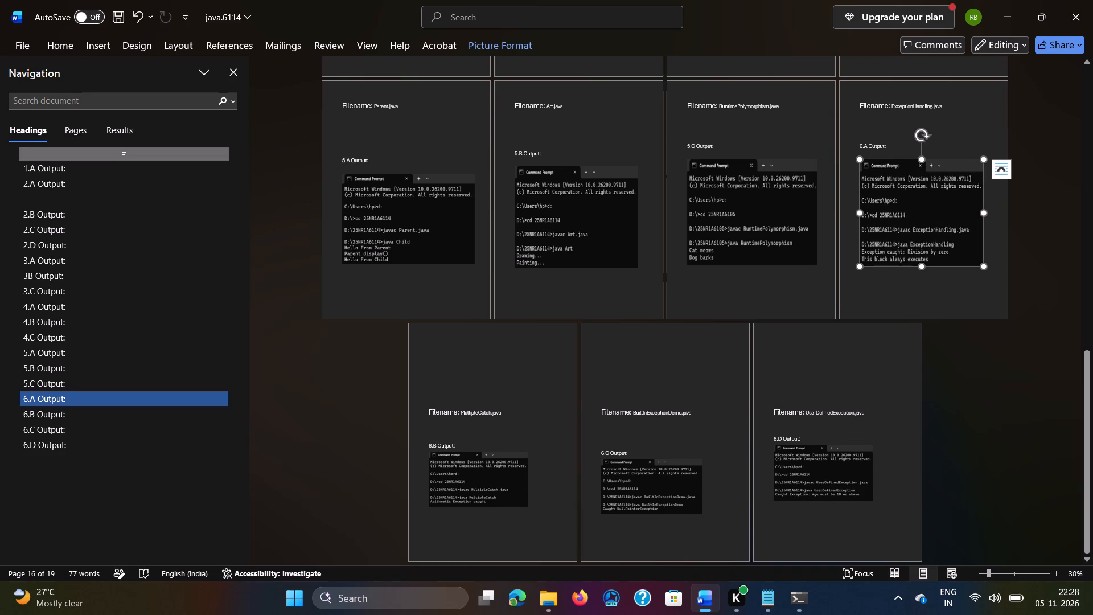
# Delete the blank lines above the MultipleCatch.java filename line so it starts at the top of its page.
pyautogui.click(472, 388)
pyautogui.press('BackSpace')
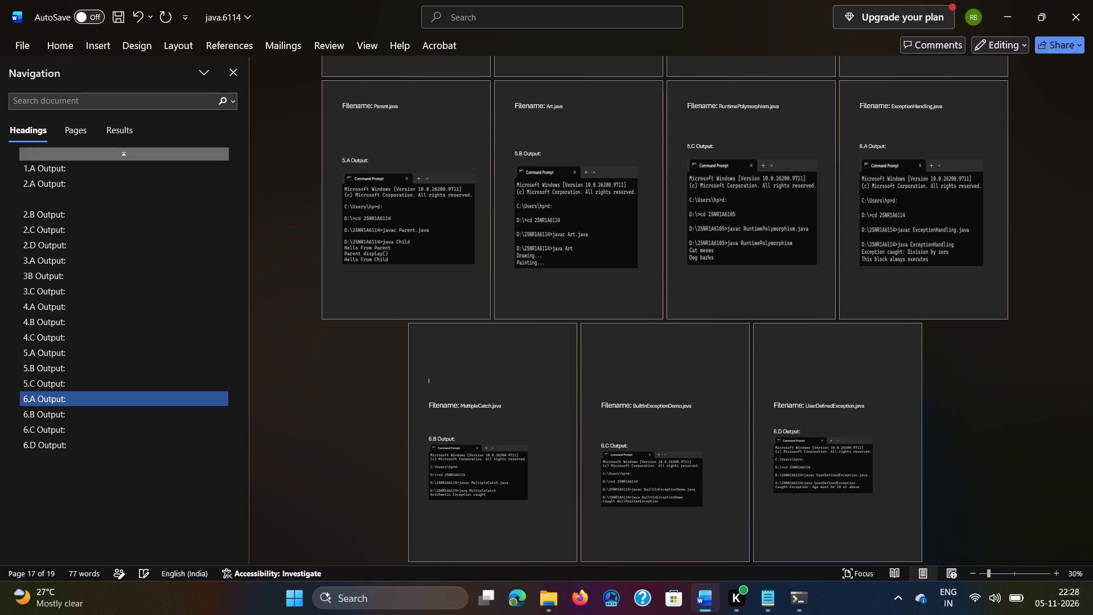
pyautogui.press('Down')
pyautogui.press('Down')
pyautogui.press('BackSpace')
pyautogui.press('BackSpace')
pyautogui.press('BackSpace')
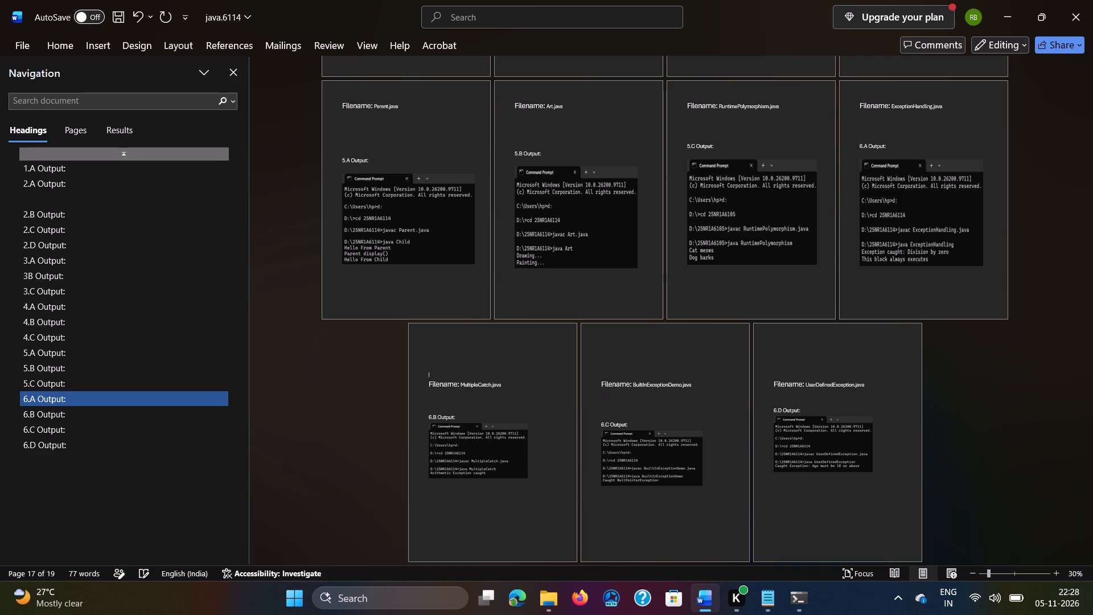
pyautogui.press('BackSpace')
pyautogui.press('BackSpace')
pyautogui.press('BackSpace')
pyautogui.press('BackSpace')
pyautogui.press('BackSpace')
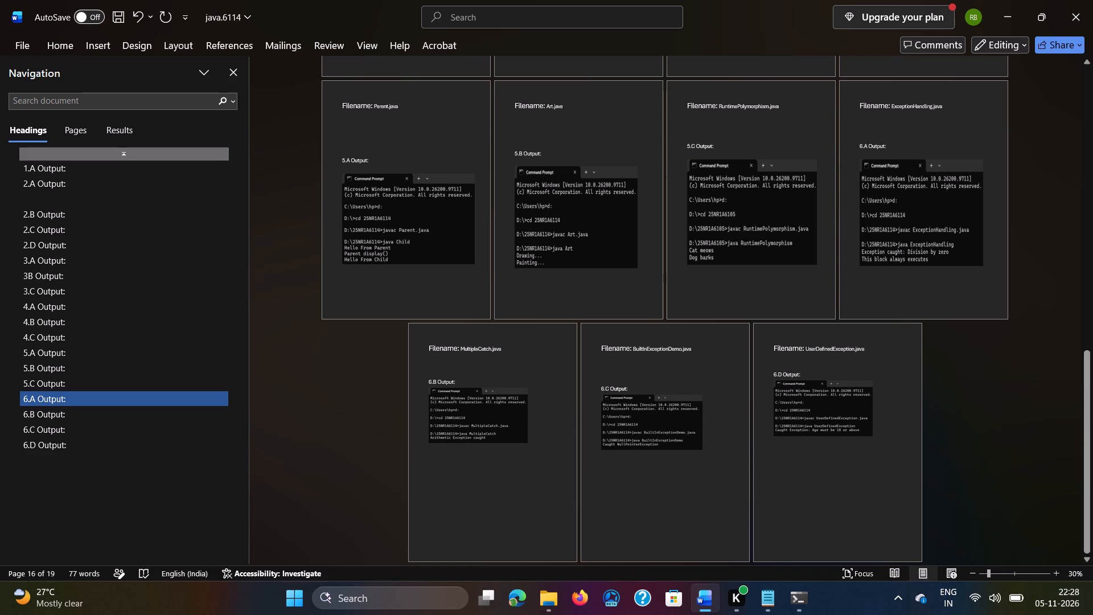
# Insert one blank line between the MultipleCatch.java filename line and the 6.B Output heading, and one between the heading and its screenshot.
pyautogui.keyDown('ctrl'); pyautogui.scroll(-1, 451, 379); pyautogui.keyUp('ctrl')
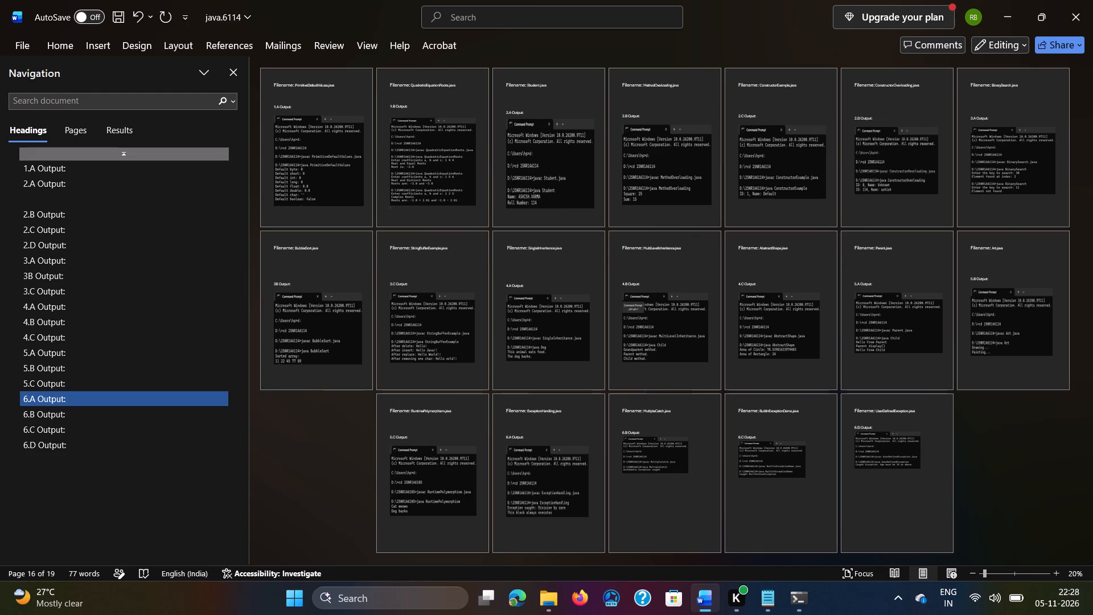
pyautogui.click(635, 427)
pyautogui.press('Return')
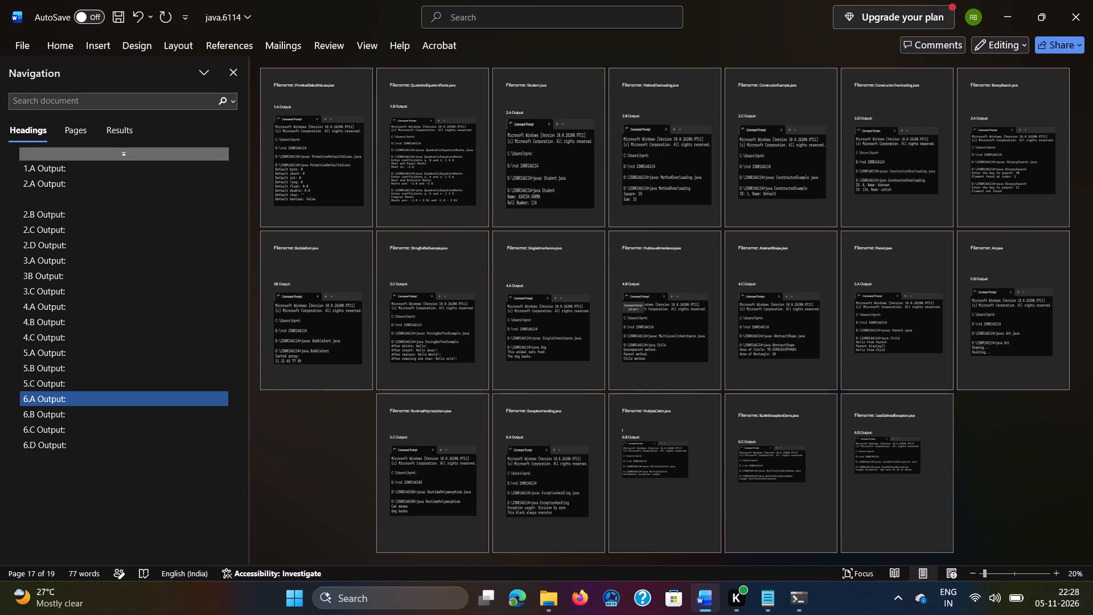
pyautogui.click(653, 434)
pyautogui.press('Return')
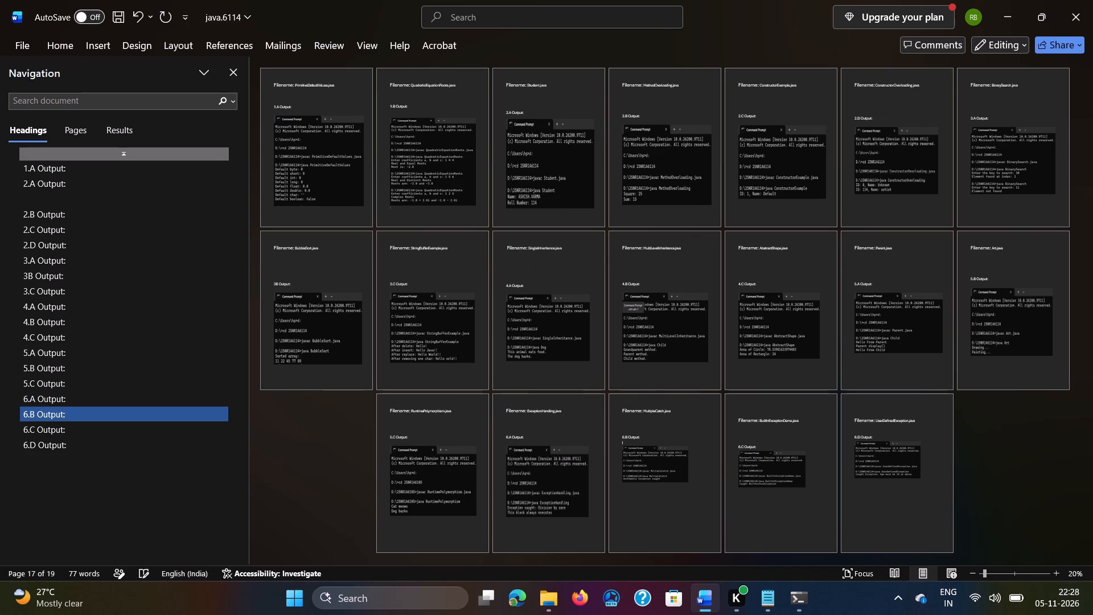
# Enlarge the MultipleCatch screenshot under 6.B Output in height and width to roughly match the 6.A screenshot's size.
pyautogui.click(676, 461)
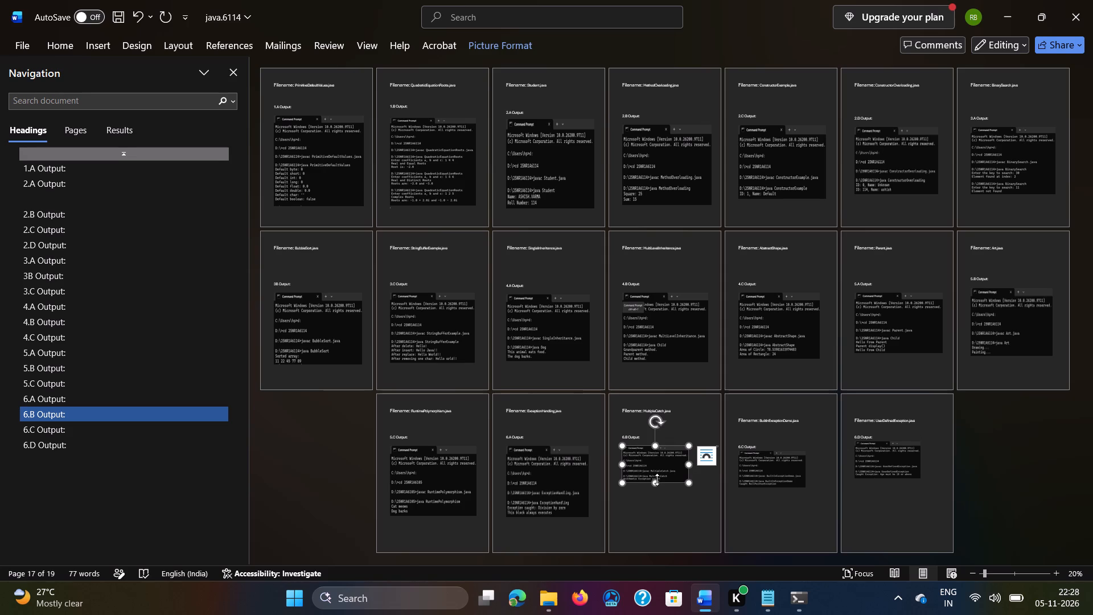
pyautogui.moveTo(655, 483); pyautogui.dragTo(658, 510)
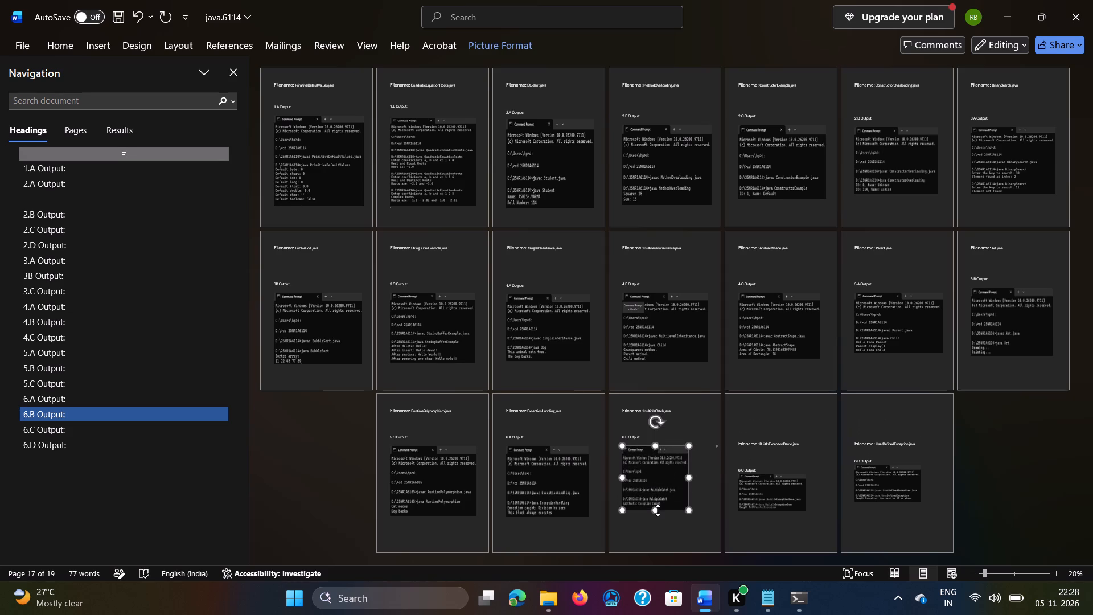
pyautogui.moveTo(688, 478); pyautogui.dragTo(704, 482)
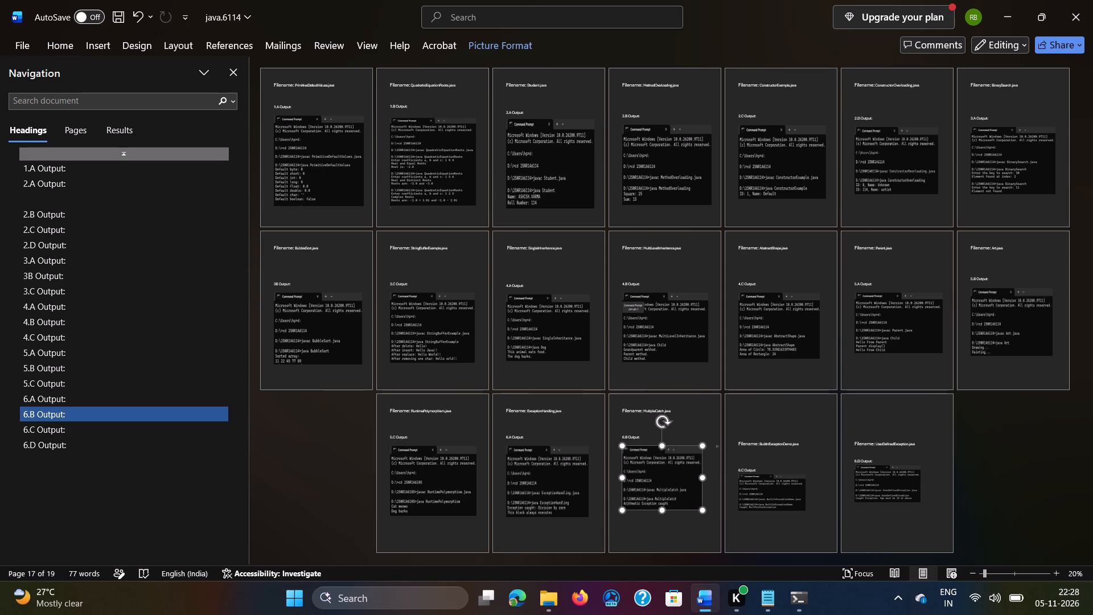
pyautogui.moveTo(704, 482); pyautogui.dragTo(706, 483)
# Delete the blank lines above the BuiltInExceptionDemo.java filename line so it starts at the top of its page.
pyautogui.click(743, 433)
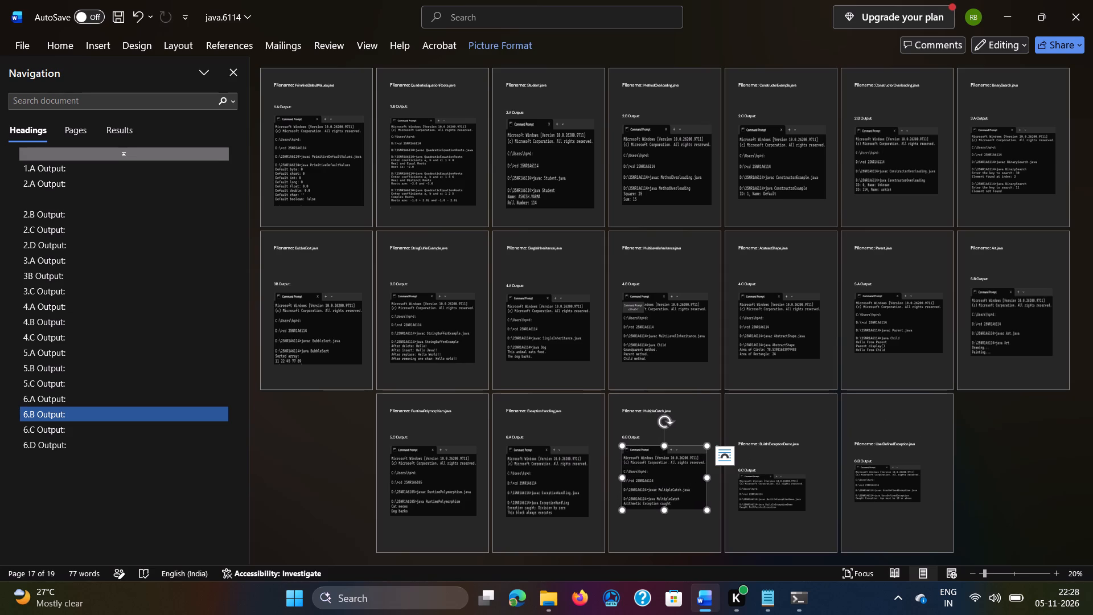
pyautogui.press('Down')
pyautogui.press('Down')
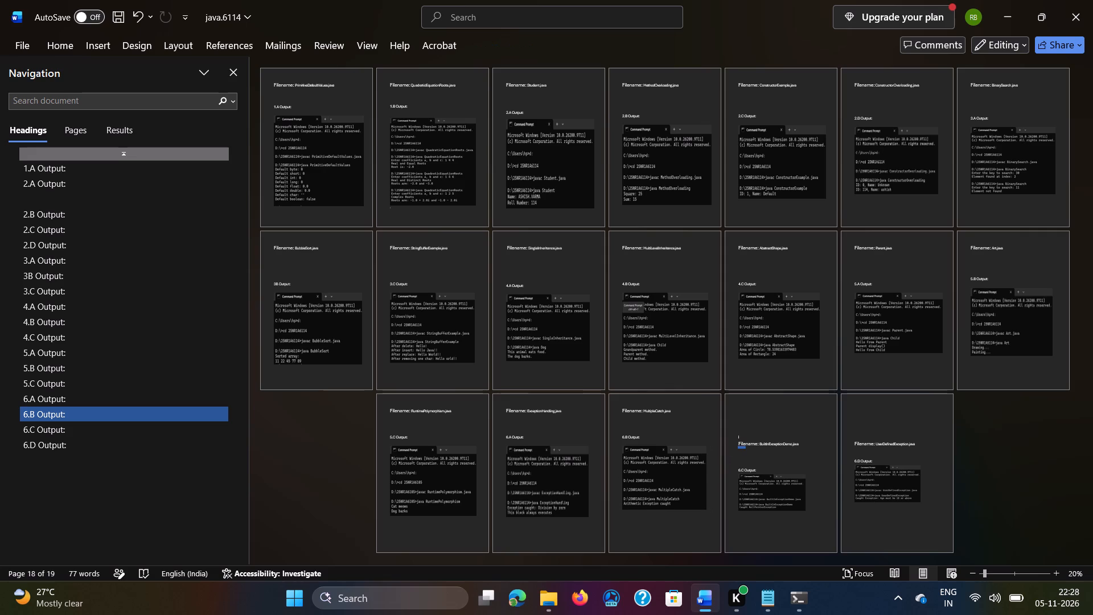
pyautogui.press('BackSpace')
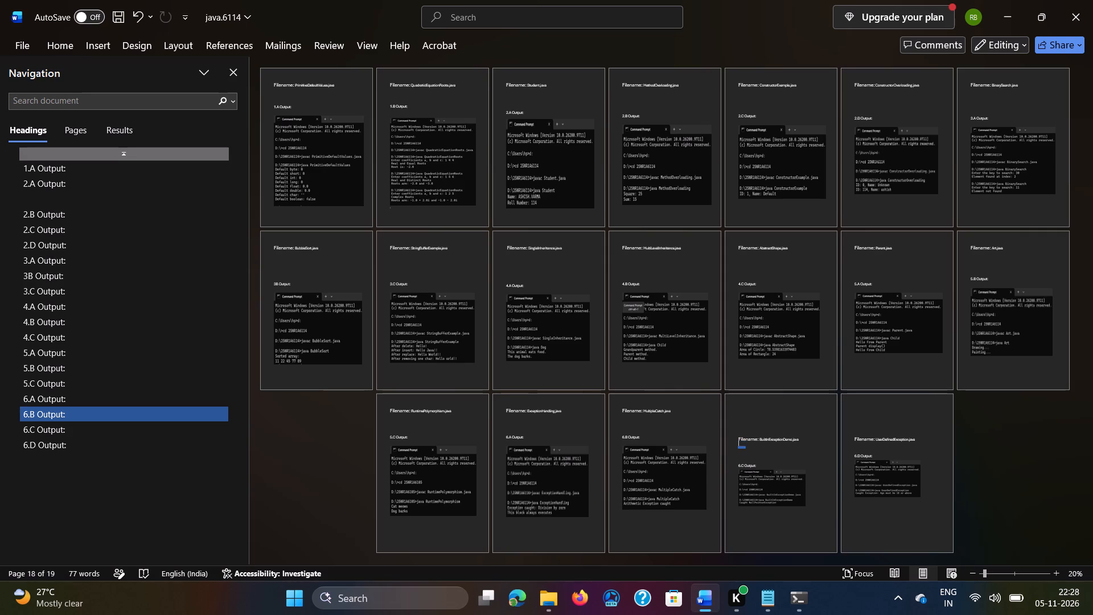
pyautogui.press('BackSpace')
pyautogui.press('BackSpace')
pyautogui.press('BackSpace')
pyautogui.press('BackSpace')
pyautogui.press('BackSpace')
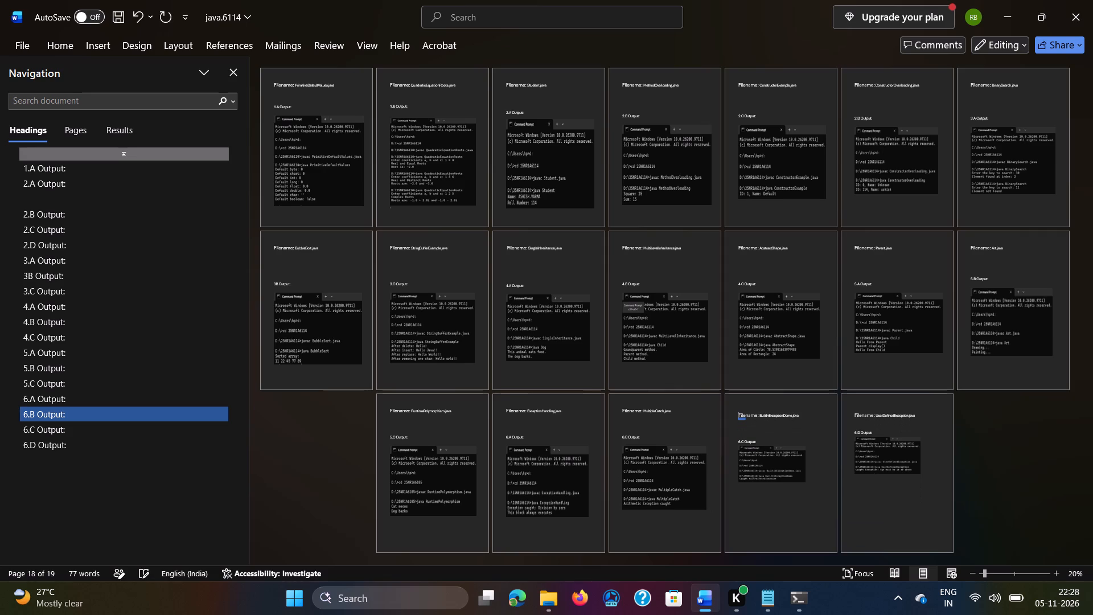
pyautogui.press('BackSpace')
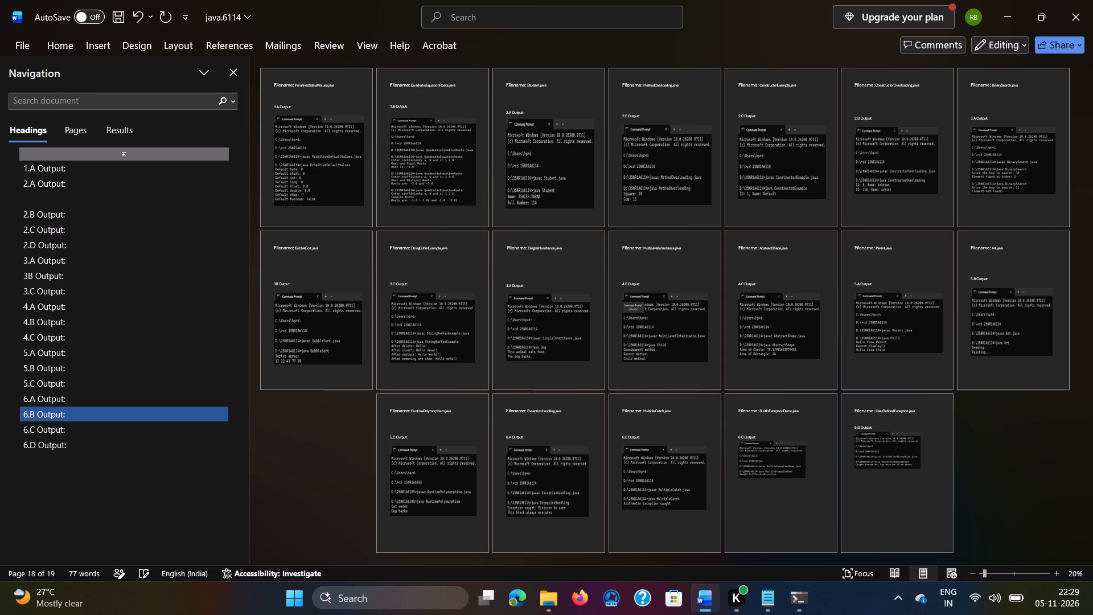
# Insert one blank line between the BuiltInExceptionDemo.java filename line and the 6.C Output heading, and one between the heading and its screenshot.
pyautogui.click(757, 432)
pyautogui.press('Return')
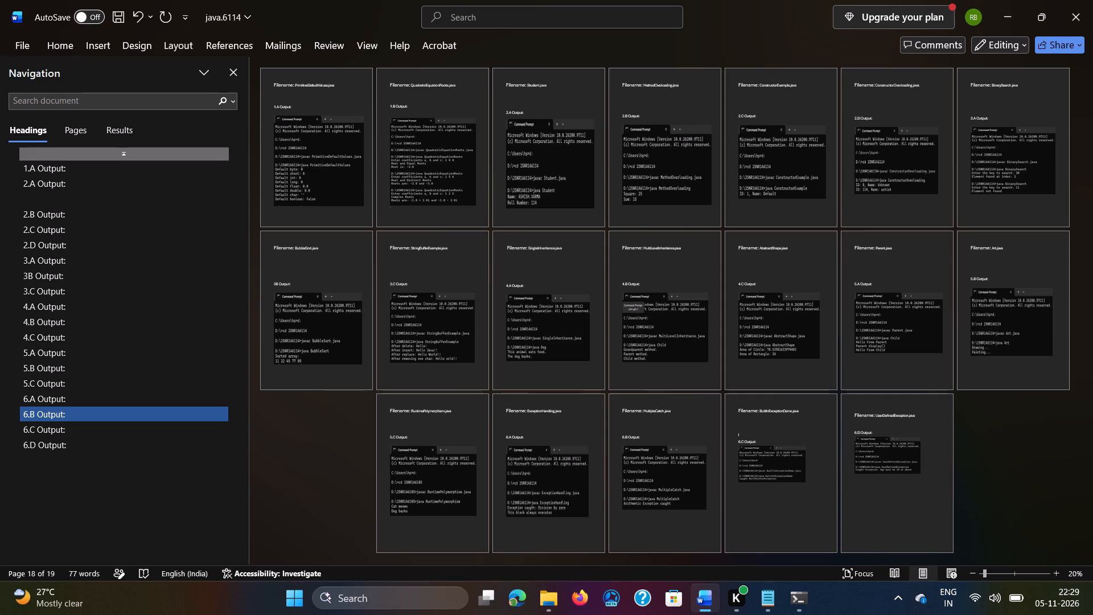
pyautogui.click(762, 441)
pyautogui.press('Return')
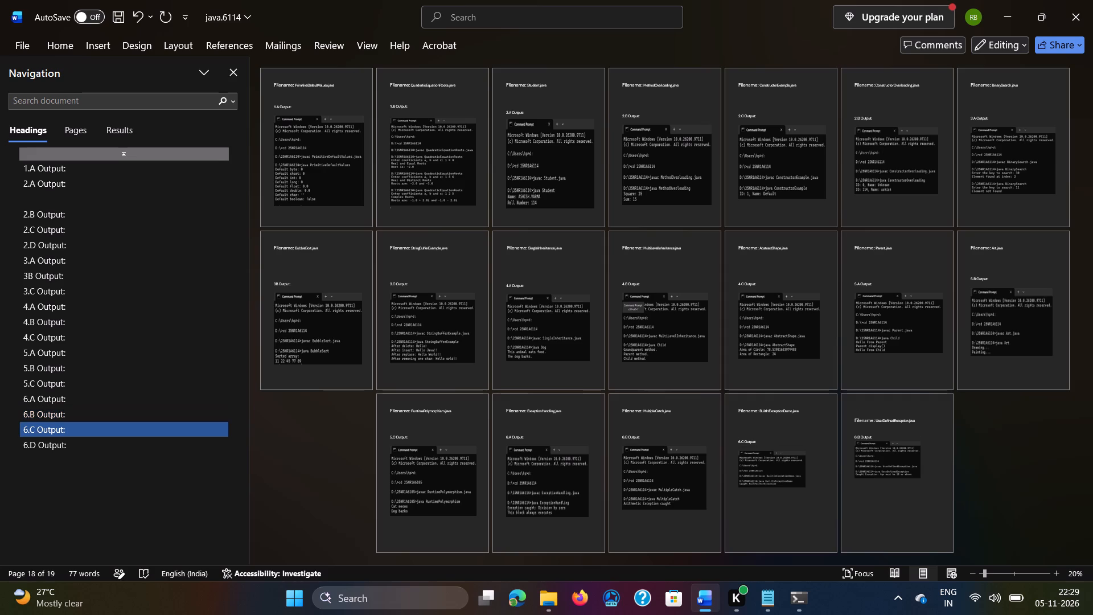
# Enlarge the BuiltInExceptionDemo screenshot under 6.C Output in height and width to roughly match the 6.B screenshot's size.
pyautogui.click(774, 464)
pyautogui.moveTo(774, 488); pyautogui.dragTo(774, 497)
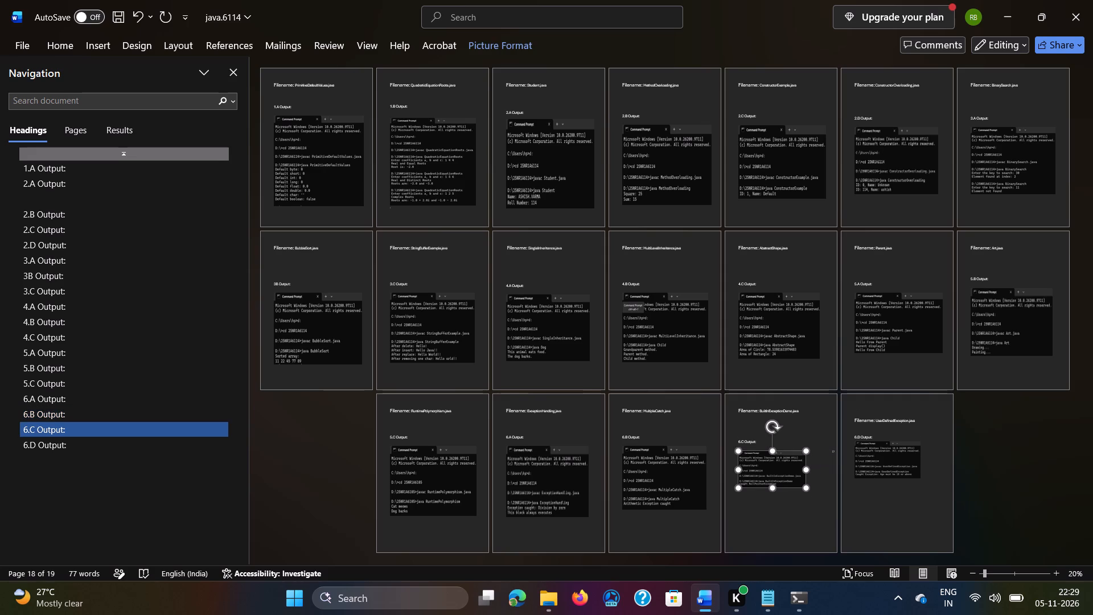
pyautogui.moveTo(774, 497); pyautogui.dragTo(778, 513)
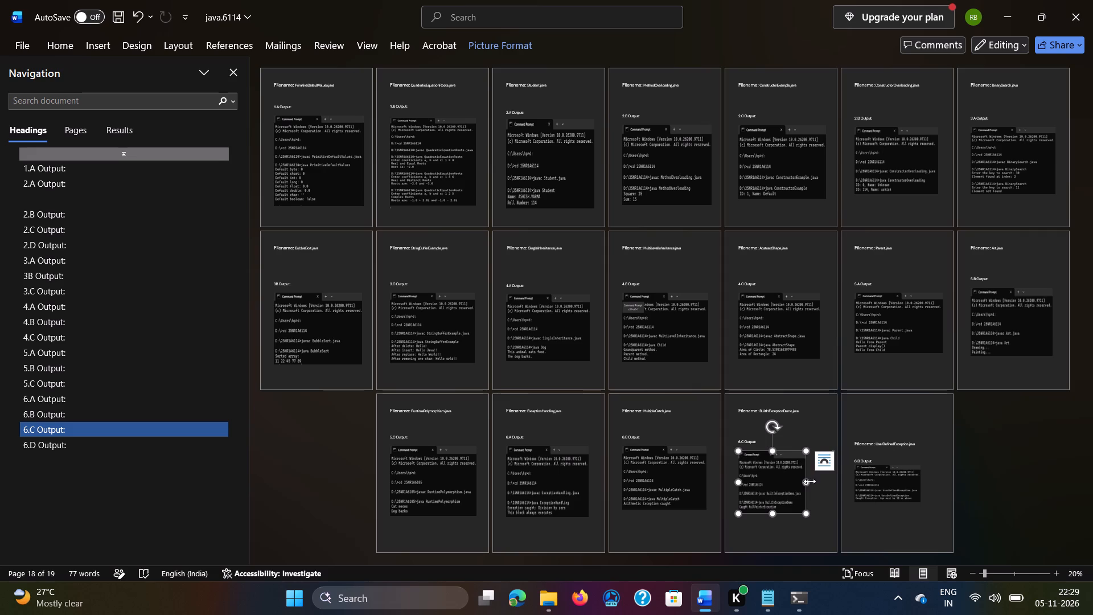
pyautogui.moveTo(810, 481); pyautogui.dragTo(825, 483)
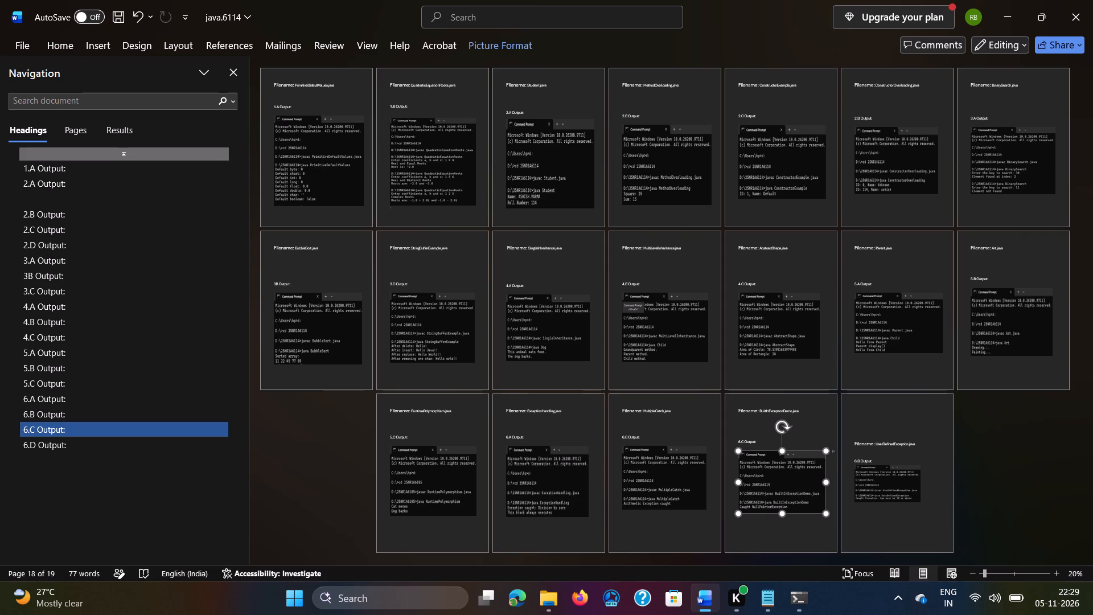
pyautogui.moveTo(825, 483); pyautogui.dragTo(826, 482)
# Delete the blank lines above the UserDefinedException.java filename line so it starts at the top of its page.
pyautogui.click(858, 437)
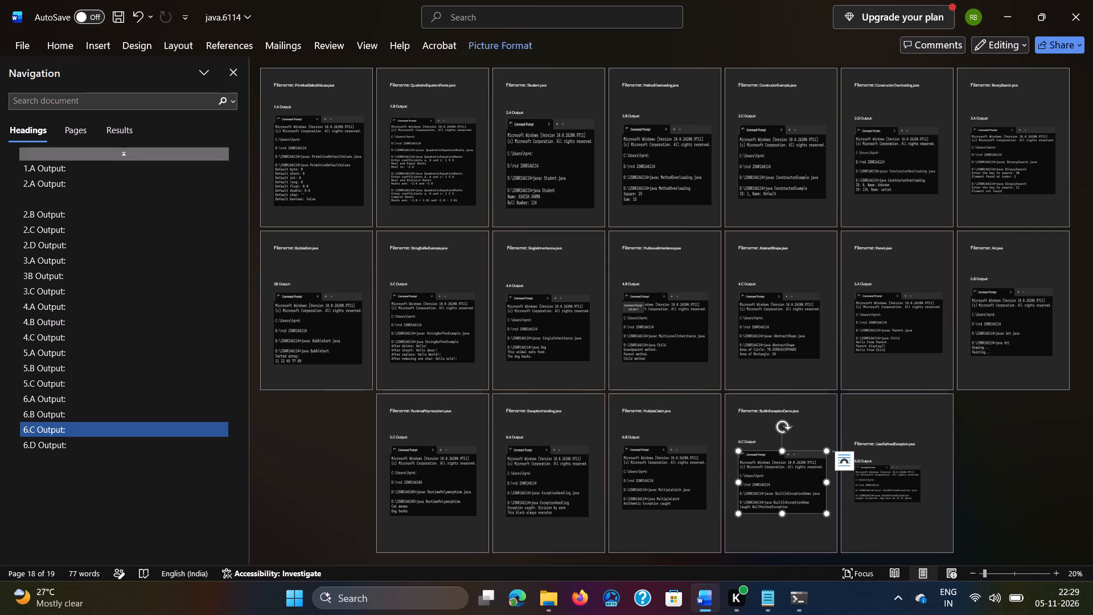
pyautogui.press('BackSpace')
pyautogui.press('BackSpace')
pyautogui.press('BackSpace')
pyautogui.press('BackSpace')
pyautogui.press('BackSpace')
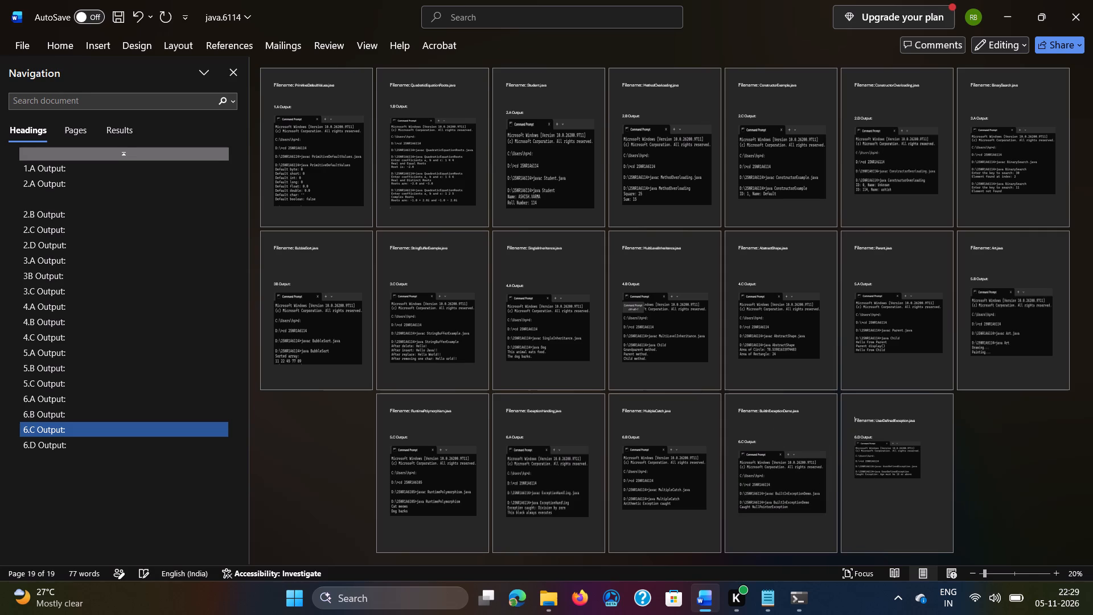
pyautogui.press('BackSpace')
pyautogui.press('BackSpace')
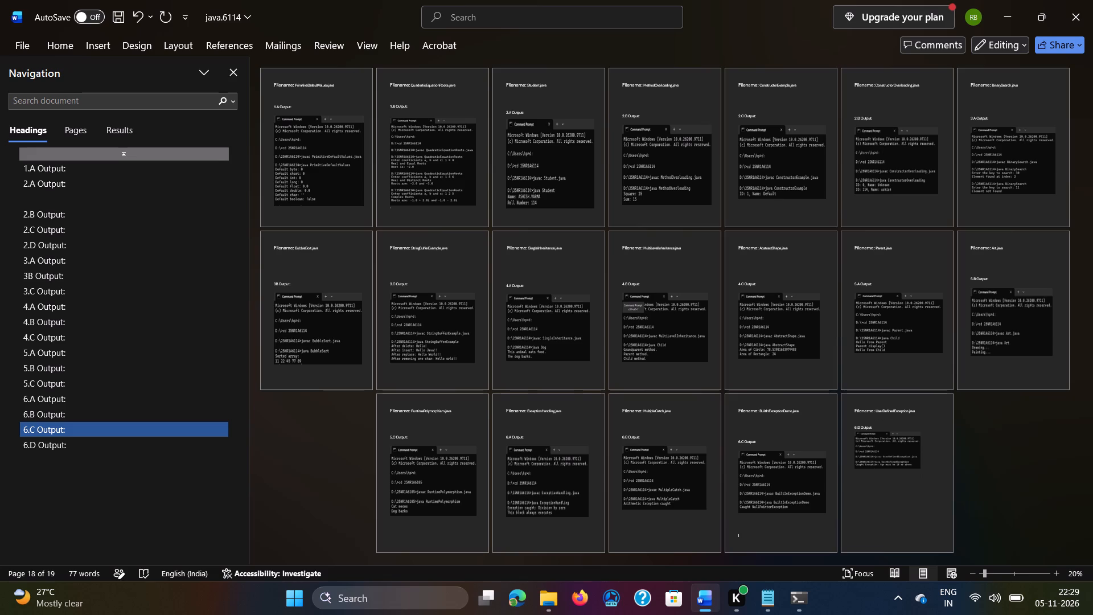
# Insert three blank lines between the UserDefinedException.java filename line and the 6.D Output heading, and one between the heading and its screenshot.
pyautogui.click(885, 419)
pyautogui.press('Return')
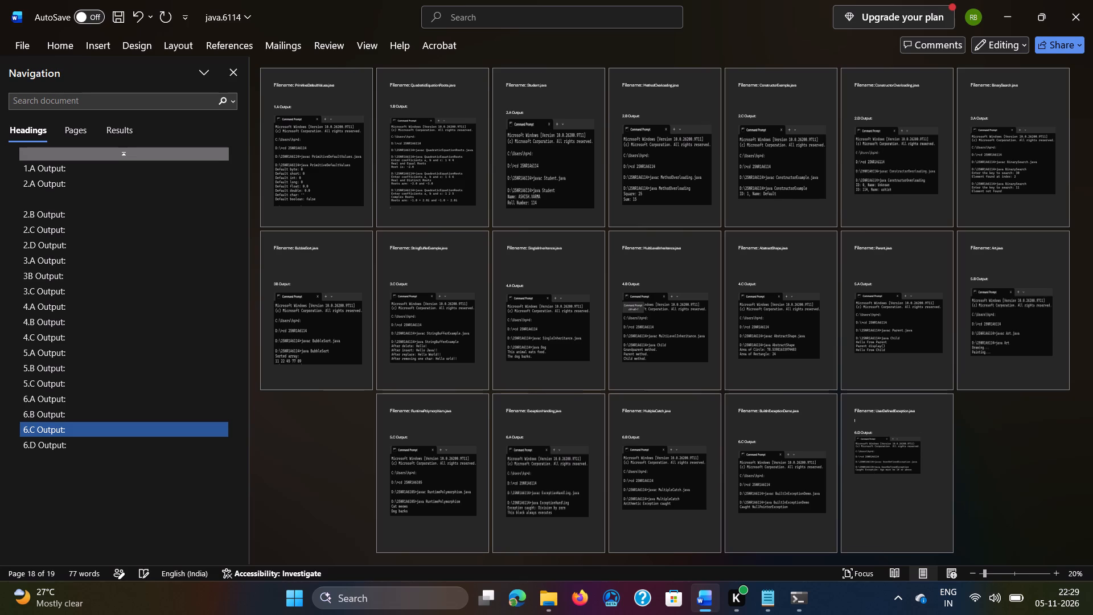
pyautogui.press('Return')
pyautogui.press('Return')
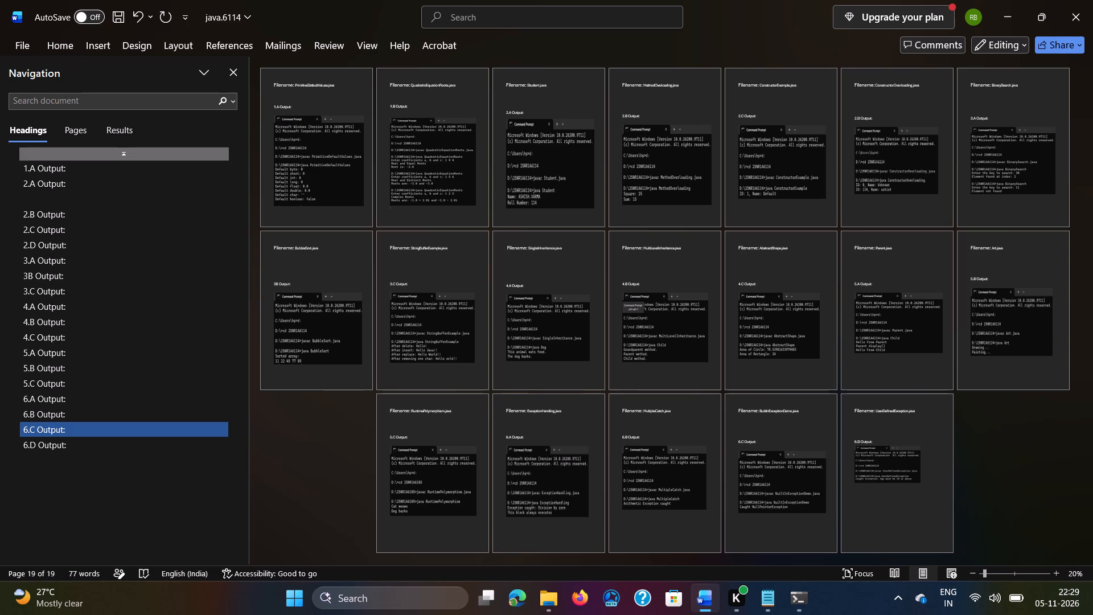
pyautogui.click(895, 441)
pyautogui.press('Return')
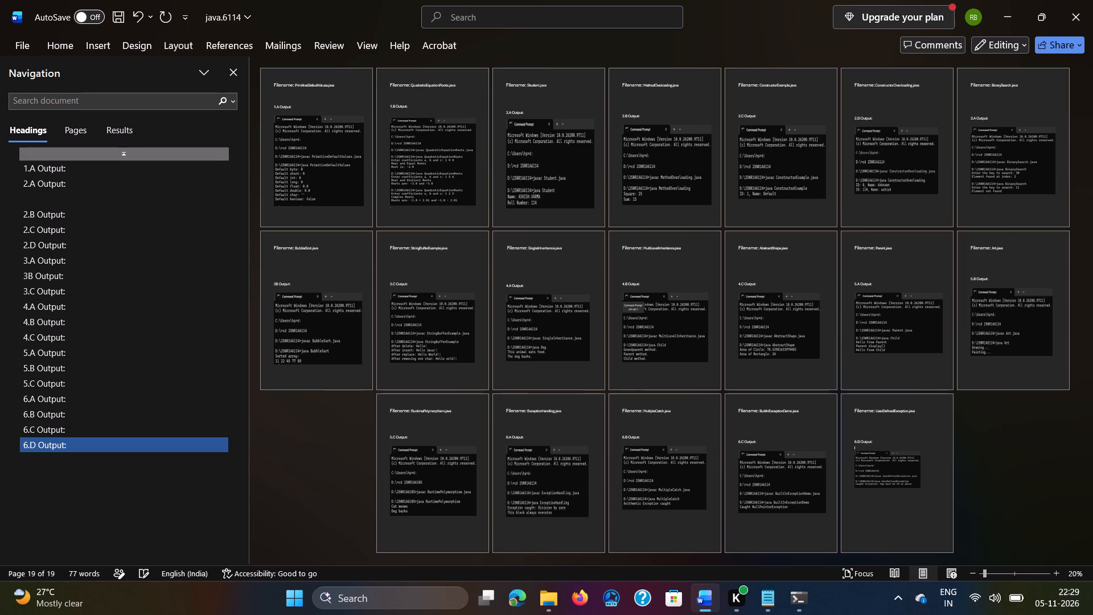
# Enlarge the UserDefinedException screenshot under 6.D Output in height and width to roughly match the 6.C screenshot's size.
pyautogui.click(902, 458)
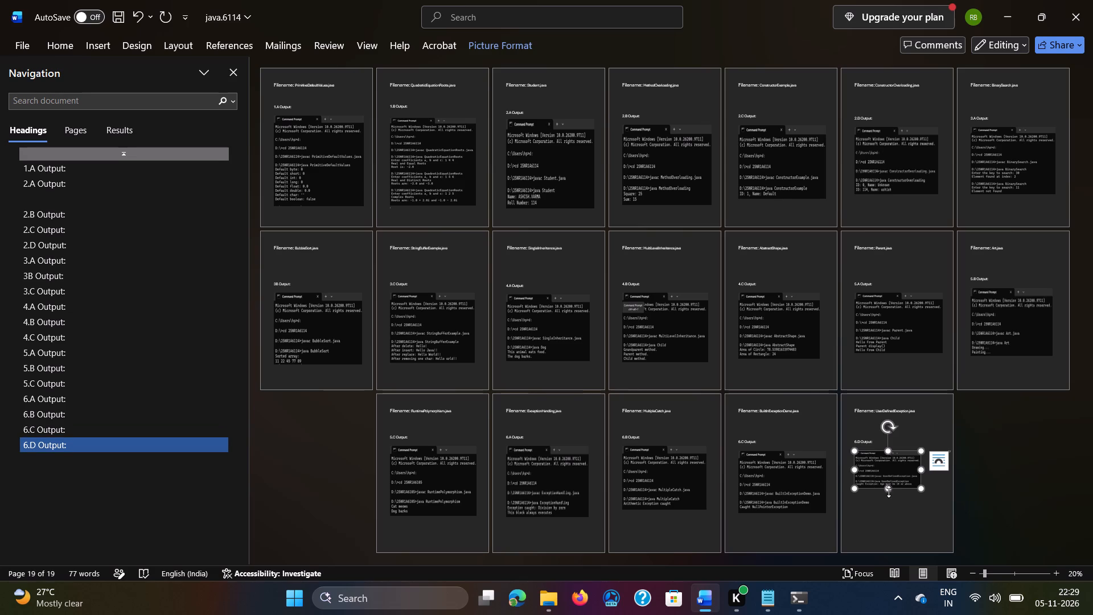
pyautogui.moveTo(887, 490); pyautogui.dragTo(890, 516)
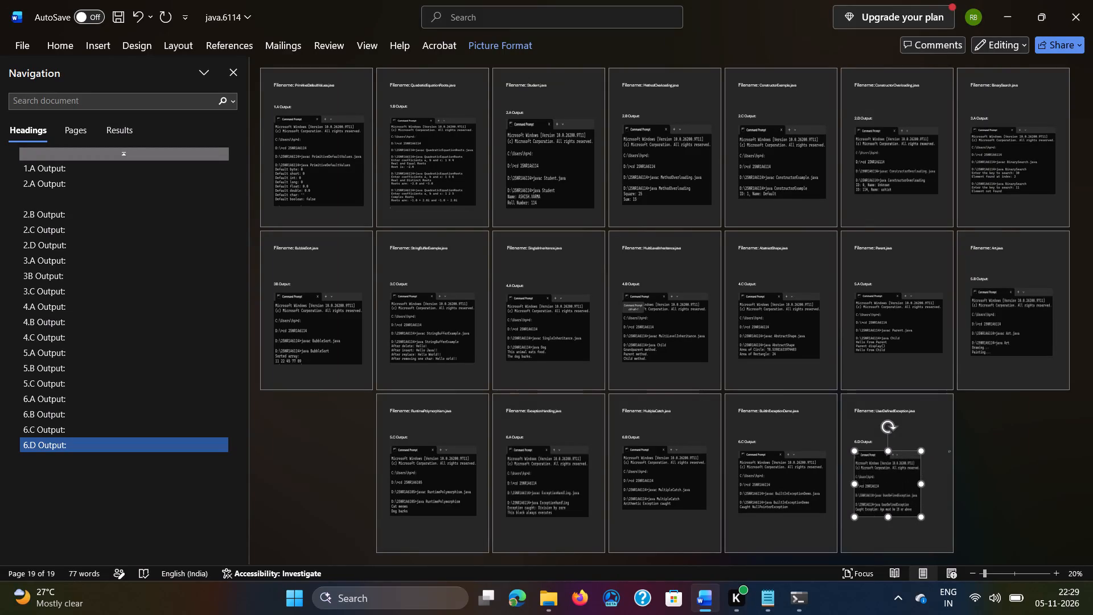
pyautogui.moveTo(919, 485); pyautogui.dragTo(937, 487)
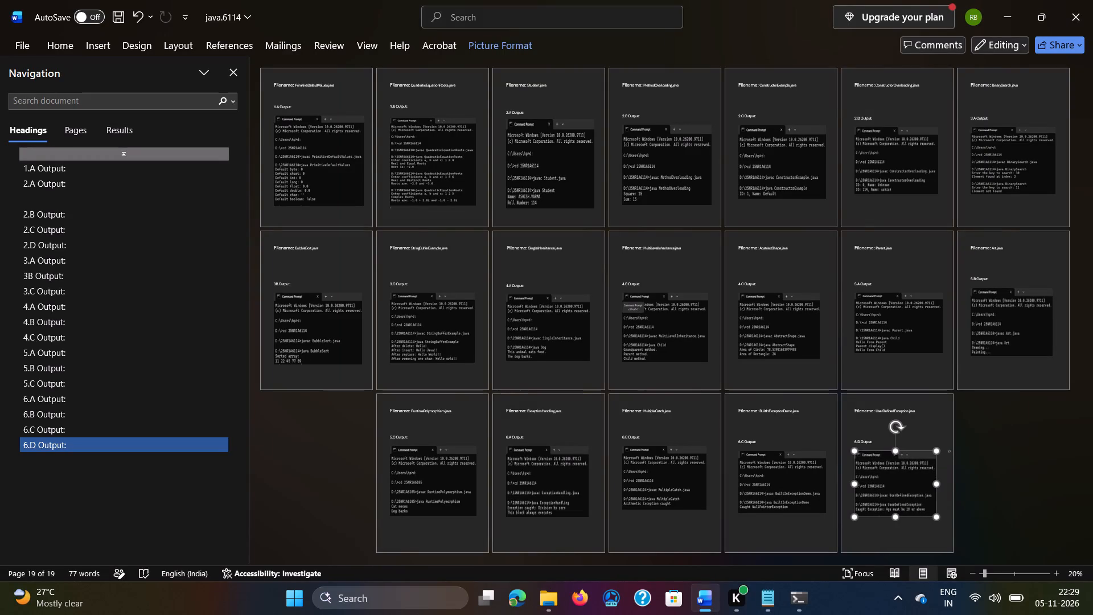
pyautogui.moveTo(937, 487); pyautogui.dragTo(940, 489)
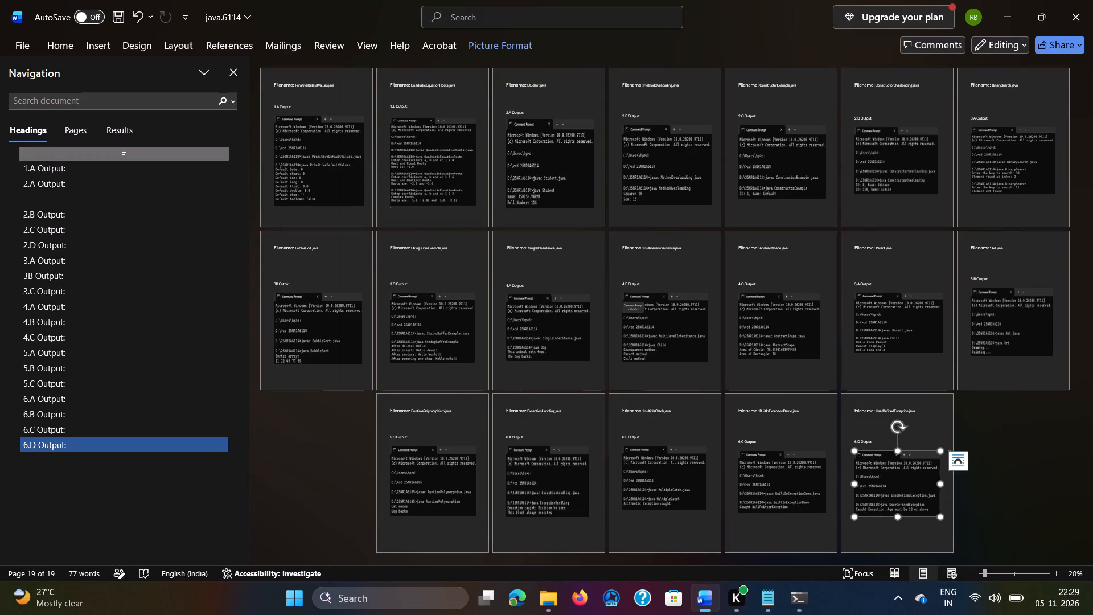
pyautogui.click(1026, 458)
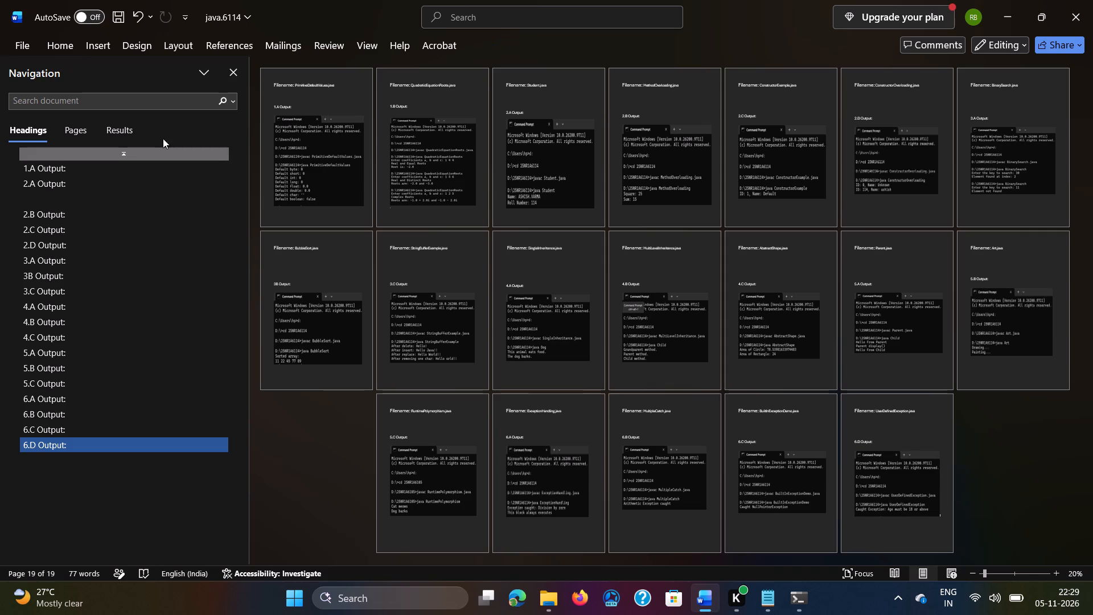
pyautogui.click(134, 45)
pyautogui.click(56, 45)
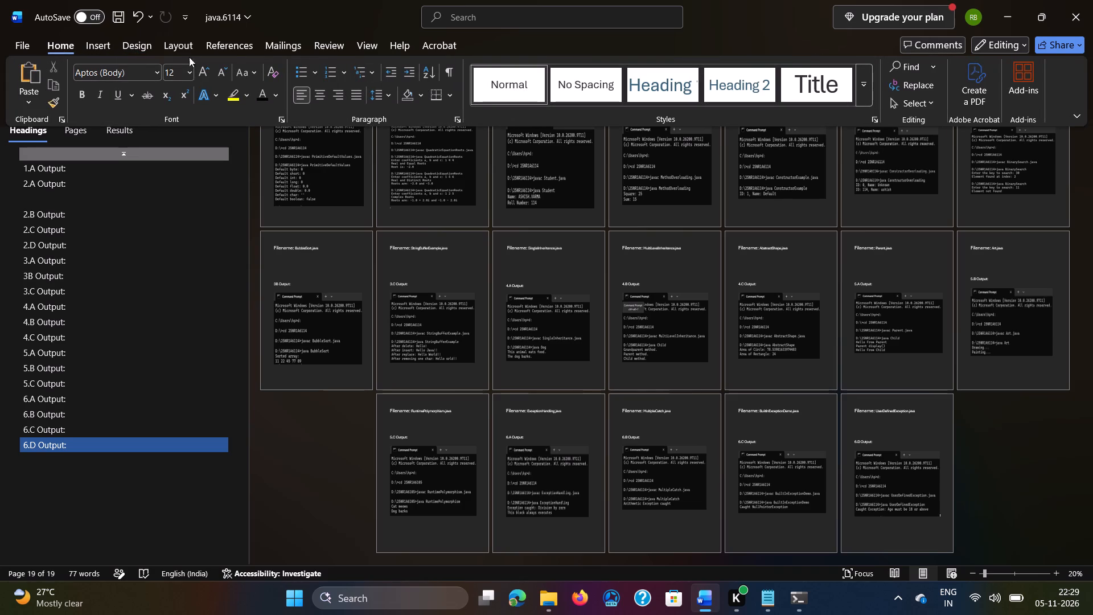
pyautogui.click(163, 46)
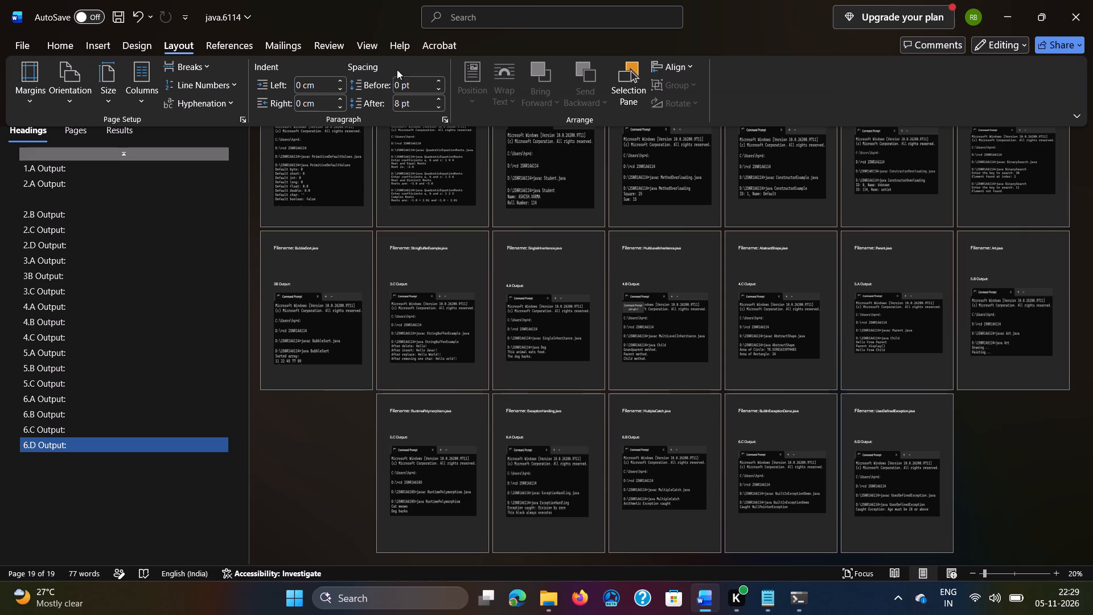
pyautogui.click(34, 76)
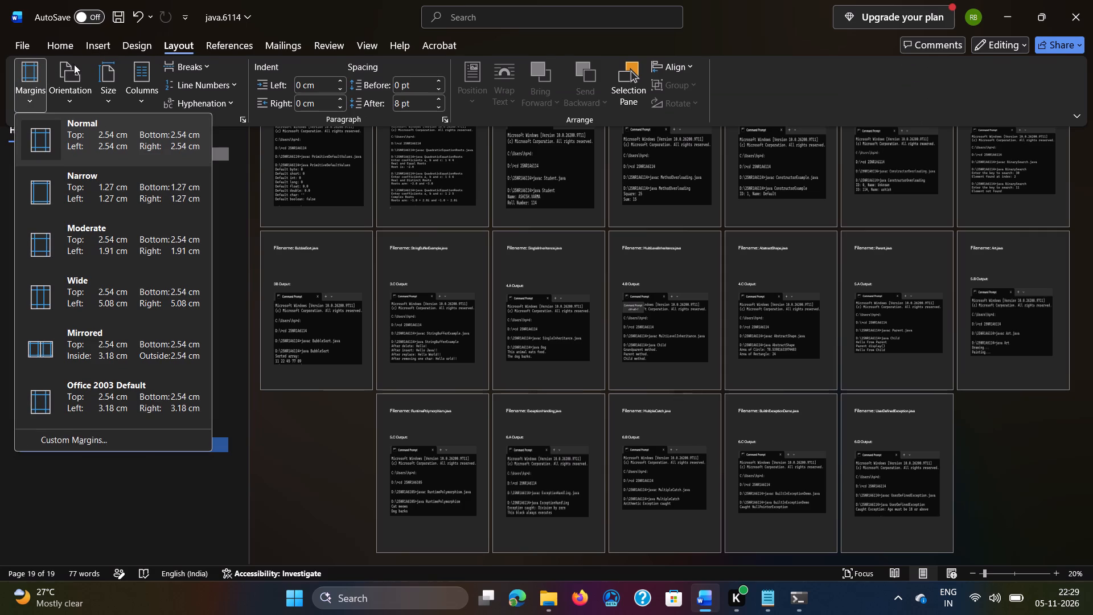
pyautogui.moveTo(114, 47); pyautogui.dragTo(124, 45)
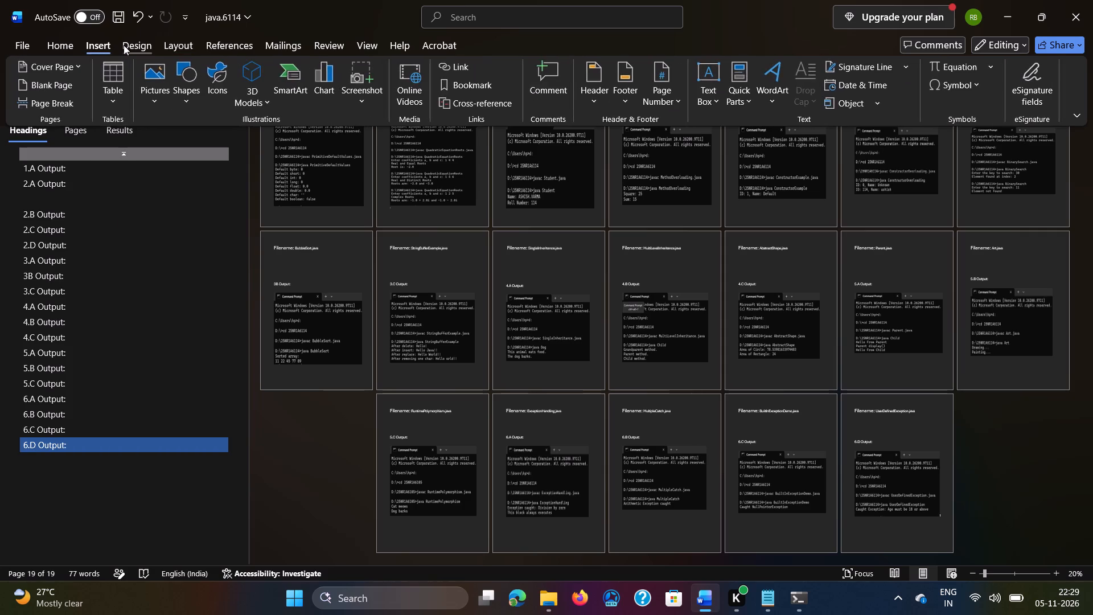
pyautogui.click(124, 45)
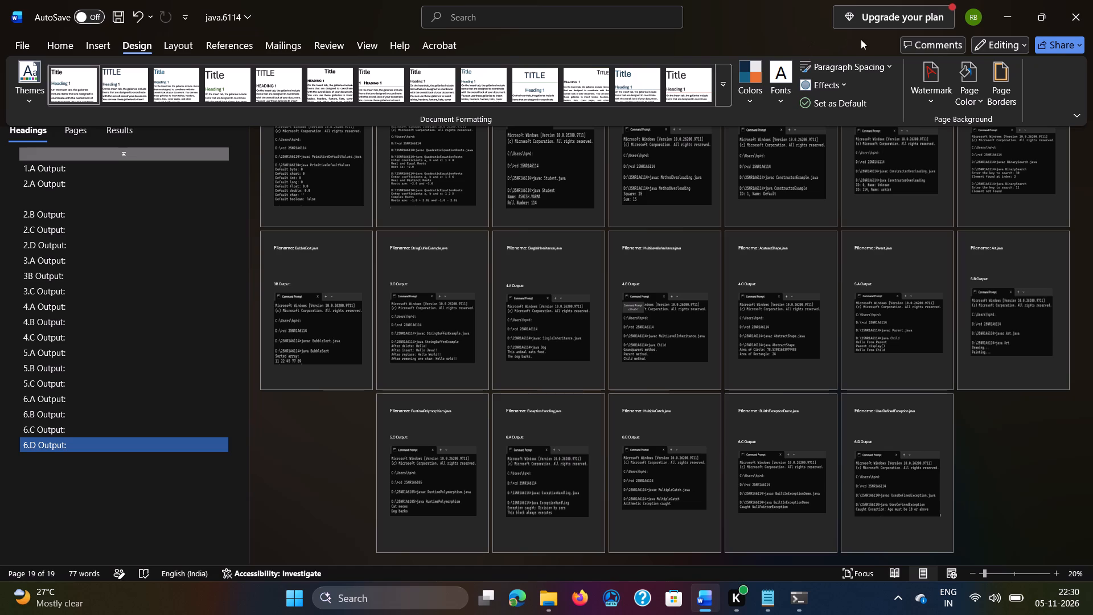
# Add a Box page border with the solid ½ pt line style to the whole document.
pyautogui.click(993, 70)
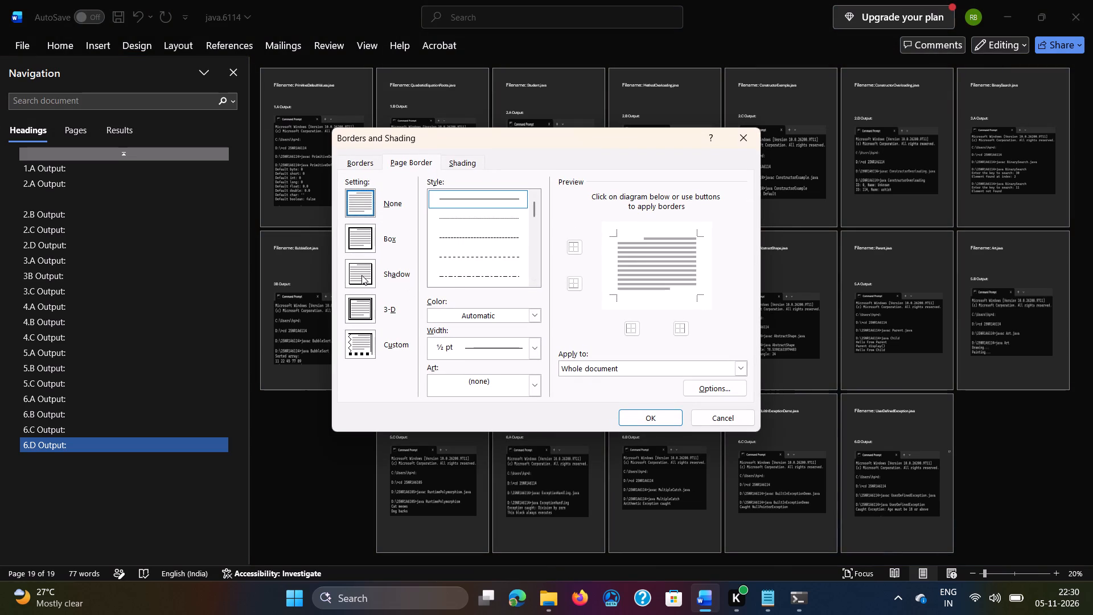
pyautogui.click(358, 247)
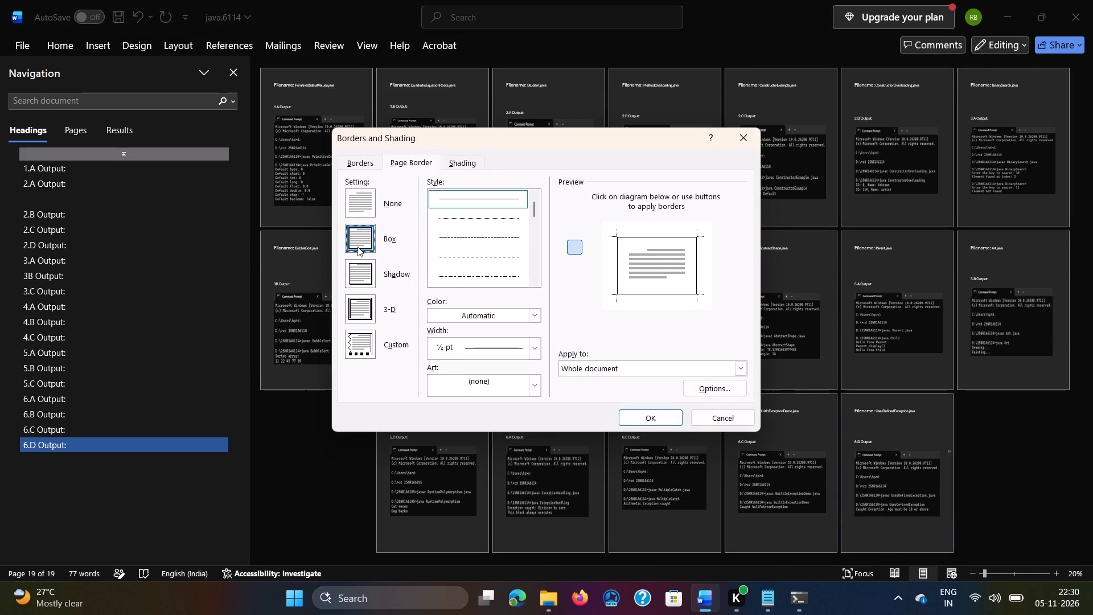
pyautogui.scroll(-1, 358, 247)
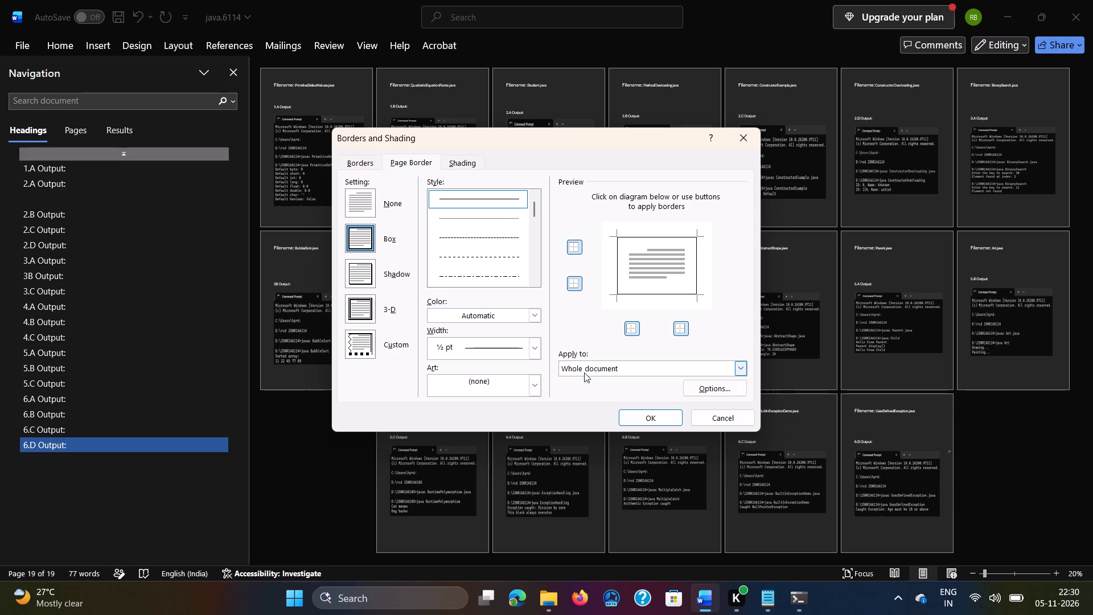
pyautogui.click(655, 417)
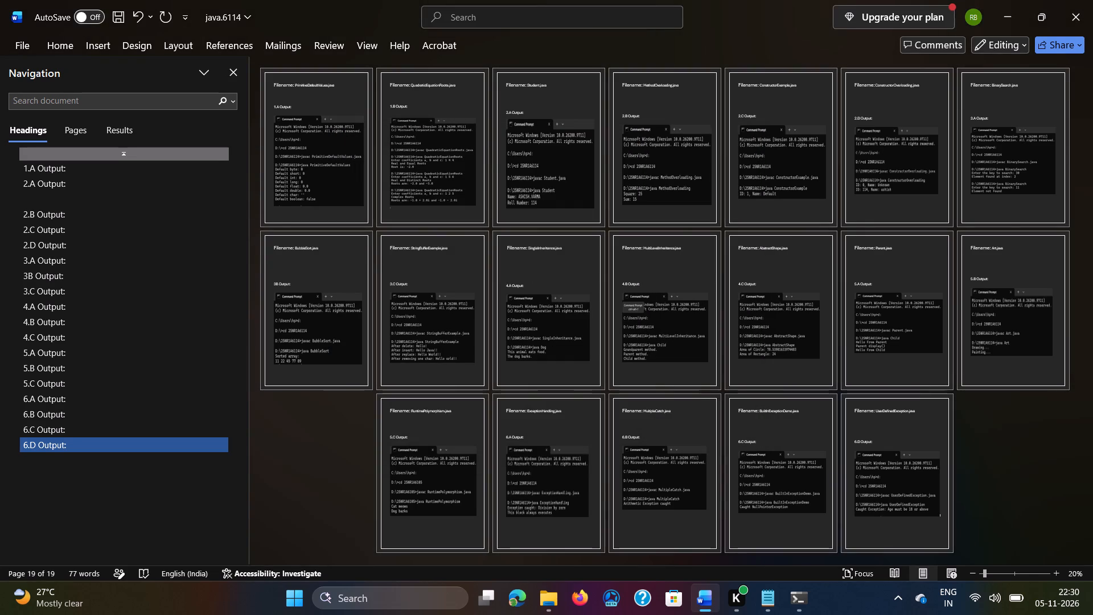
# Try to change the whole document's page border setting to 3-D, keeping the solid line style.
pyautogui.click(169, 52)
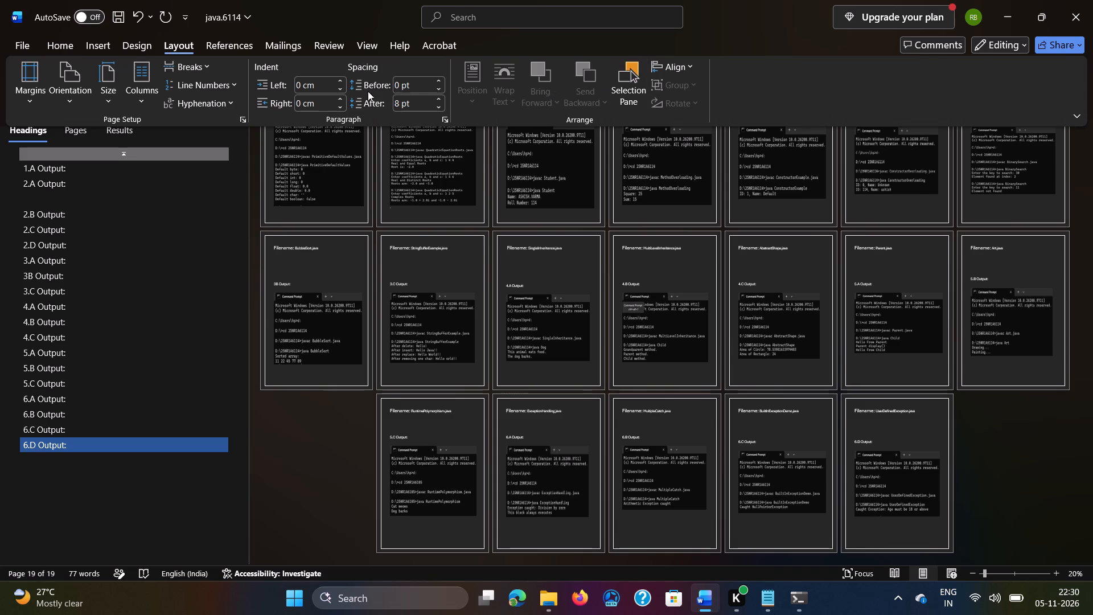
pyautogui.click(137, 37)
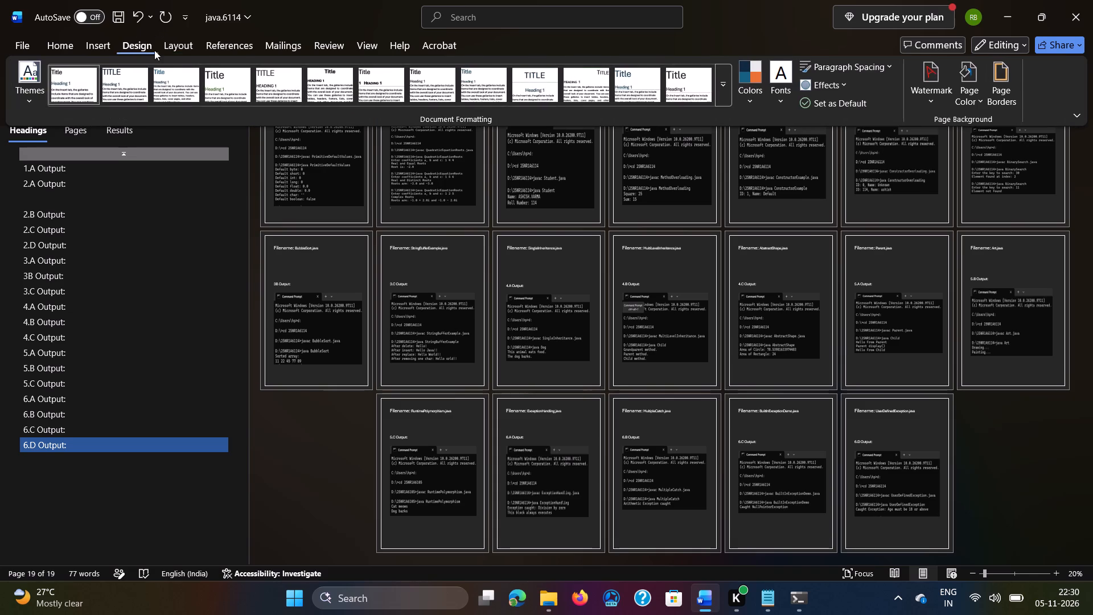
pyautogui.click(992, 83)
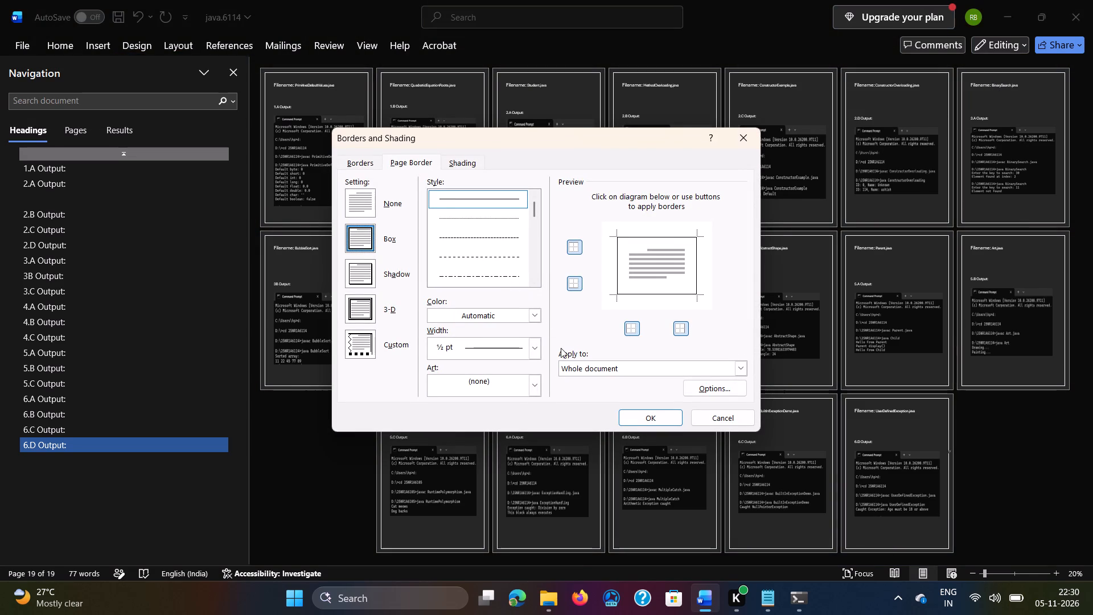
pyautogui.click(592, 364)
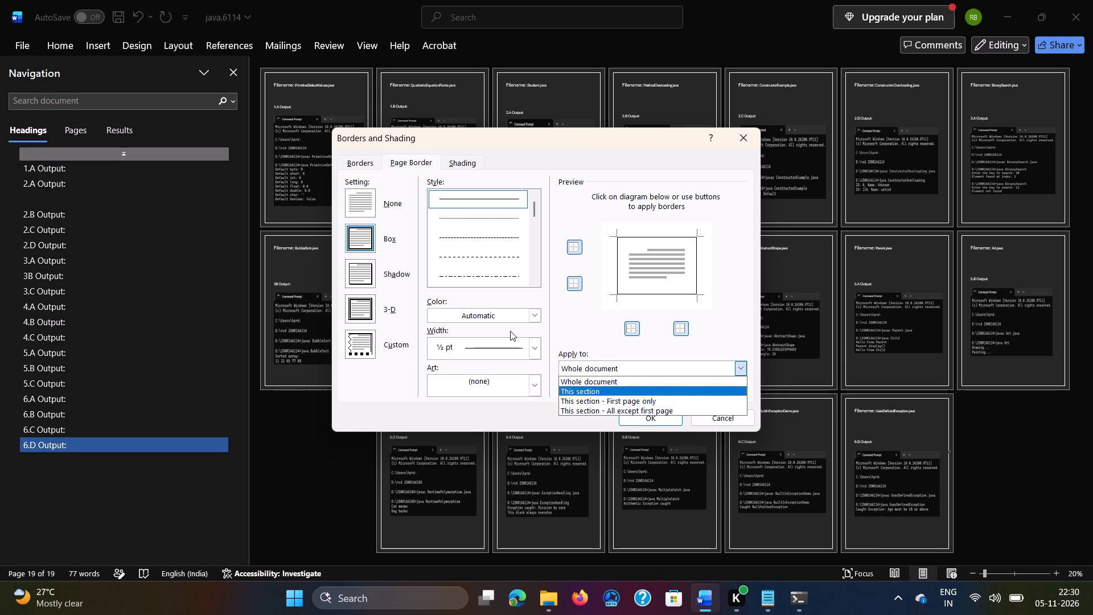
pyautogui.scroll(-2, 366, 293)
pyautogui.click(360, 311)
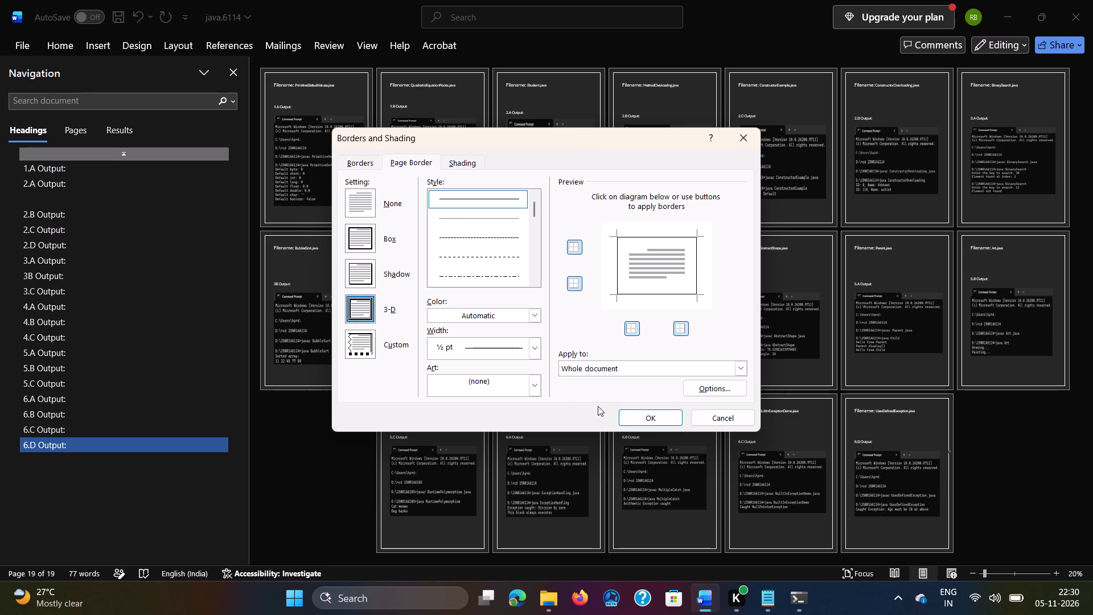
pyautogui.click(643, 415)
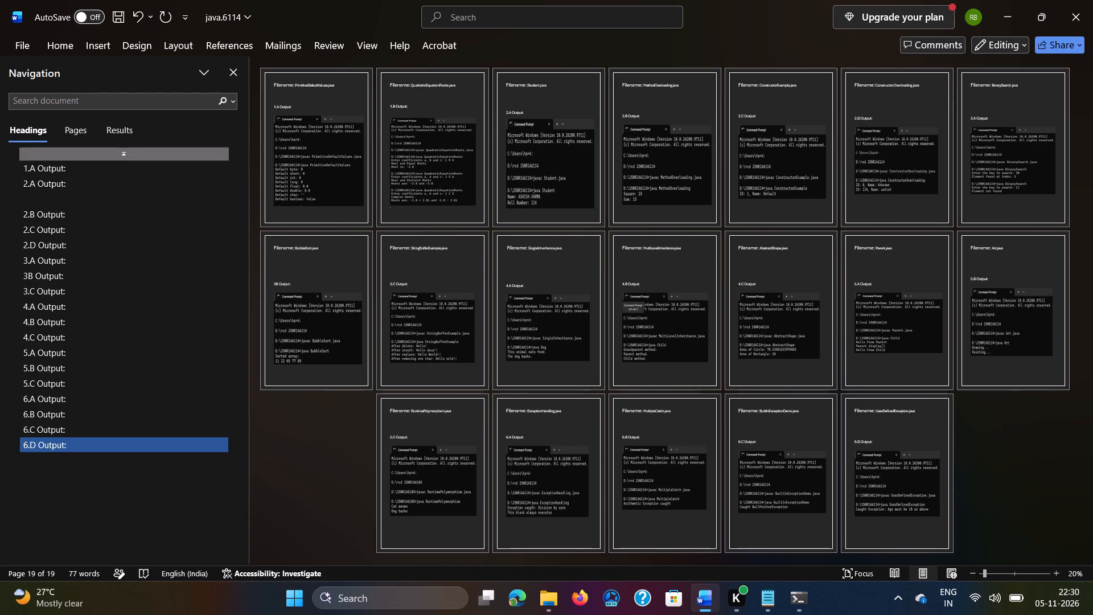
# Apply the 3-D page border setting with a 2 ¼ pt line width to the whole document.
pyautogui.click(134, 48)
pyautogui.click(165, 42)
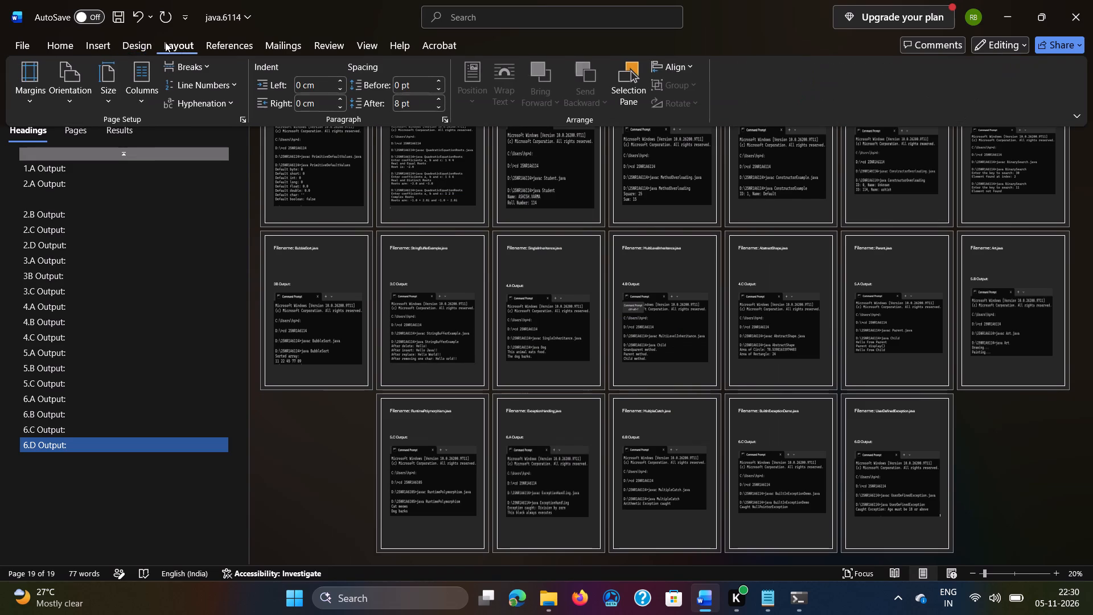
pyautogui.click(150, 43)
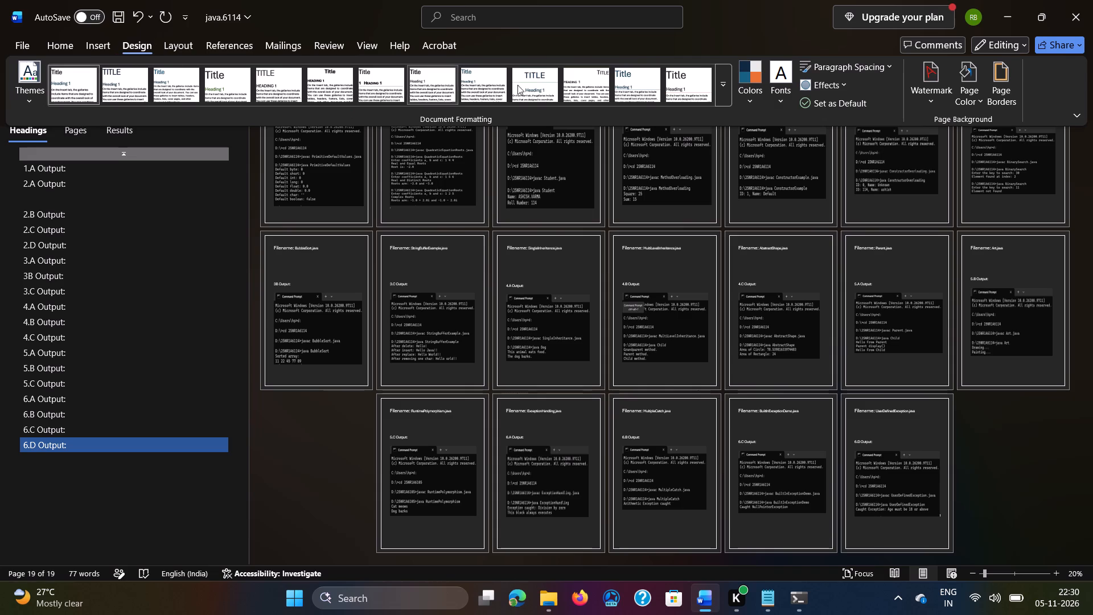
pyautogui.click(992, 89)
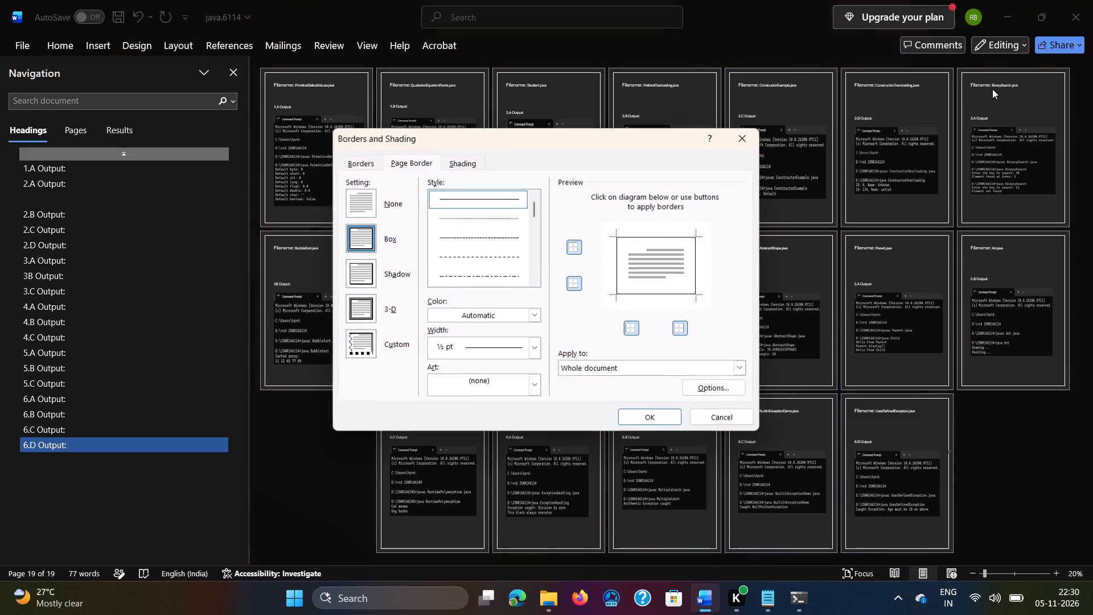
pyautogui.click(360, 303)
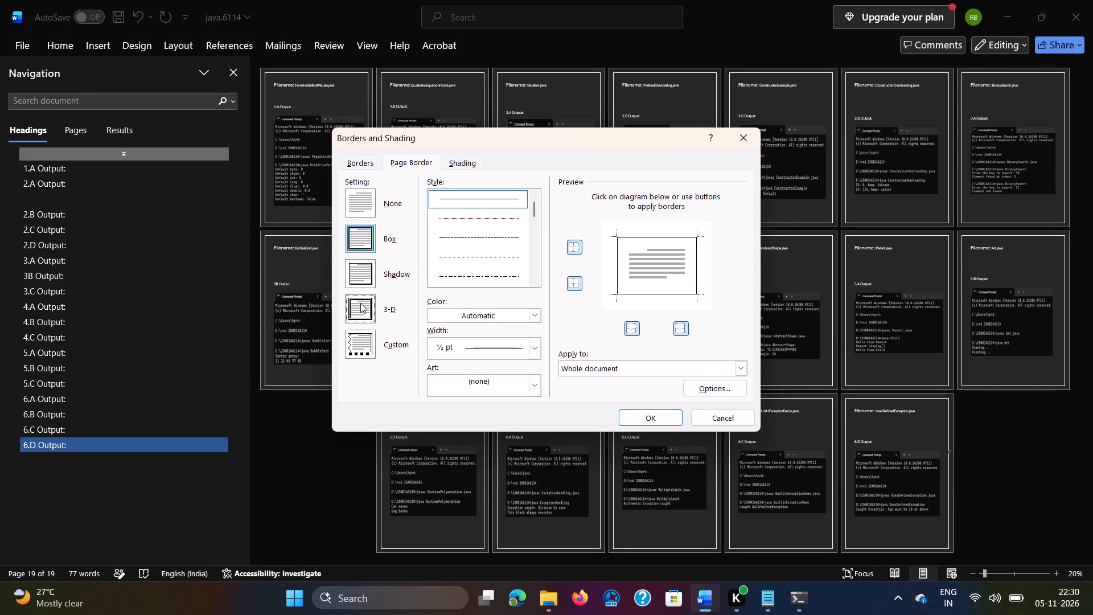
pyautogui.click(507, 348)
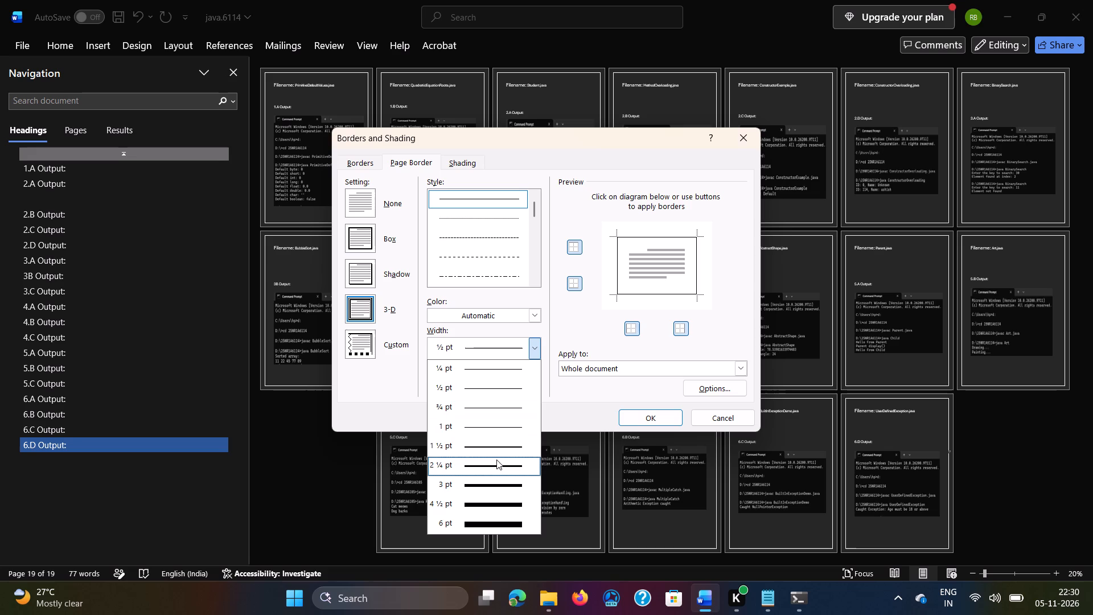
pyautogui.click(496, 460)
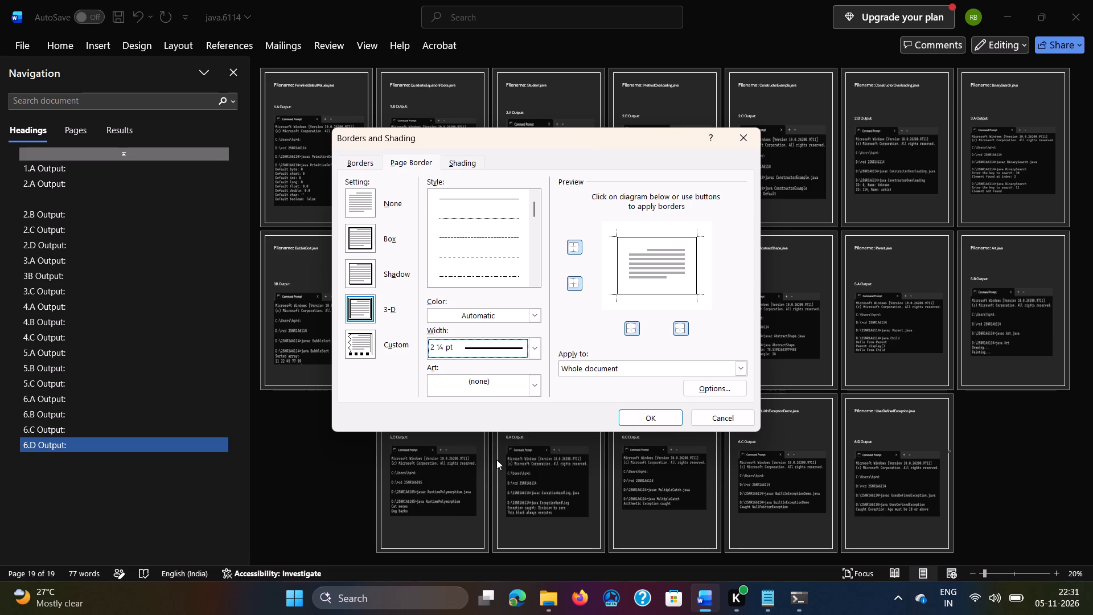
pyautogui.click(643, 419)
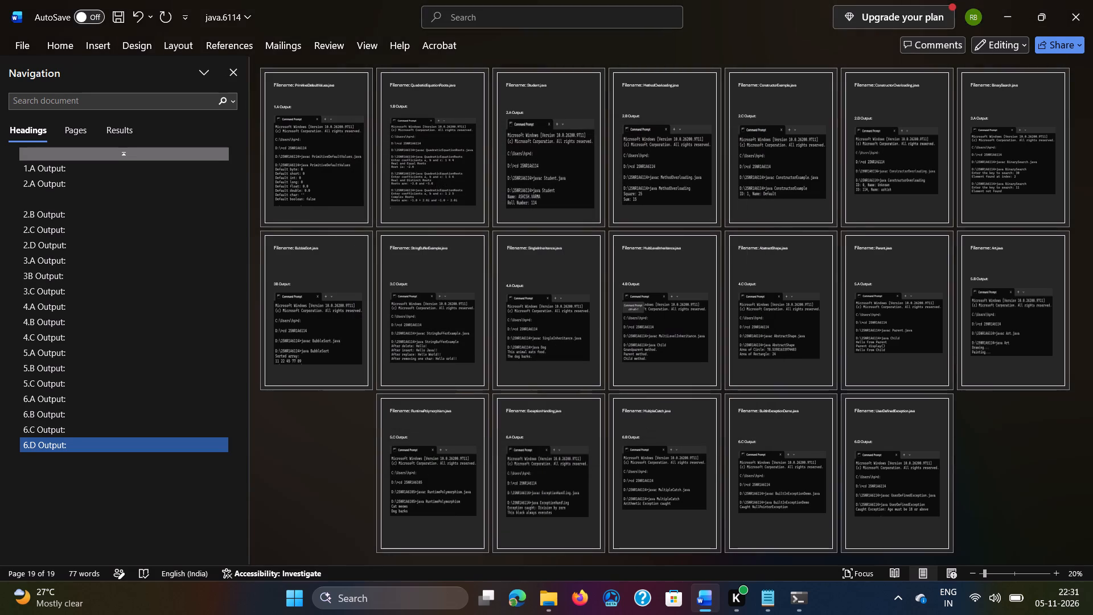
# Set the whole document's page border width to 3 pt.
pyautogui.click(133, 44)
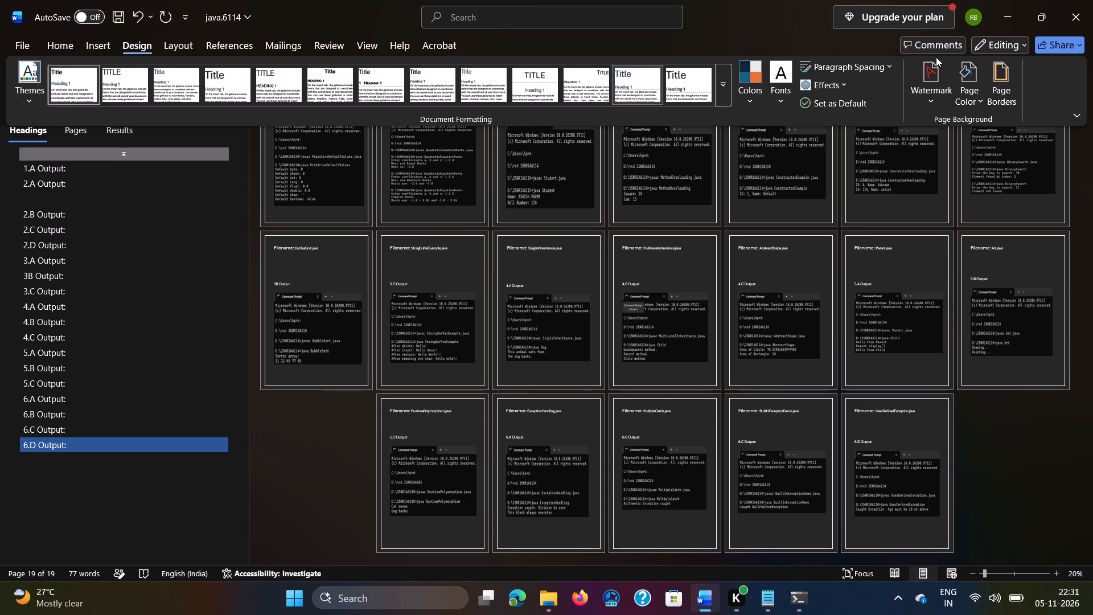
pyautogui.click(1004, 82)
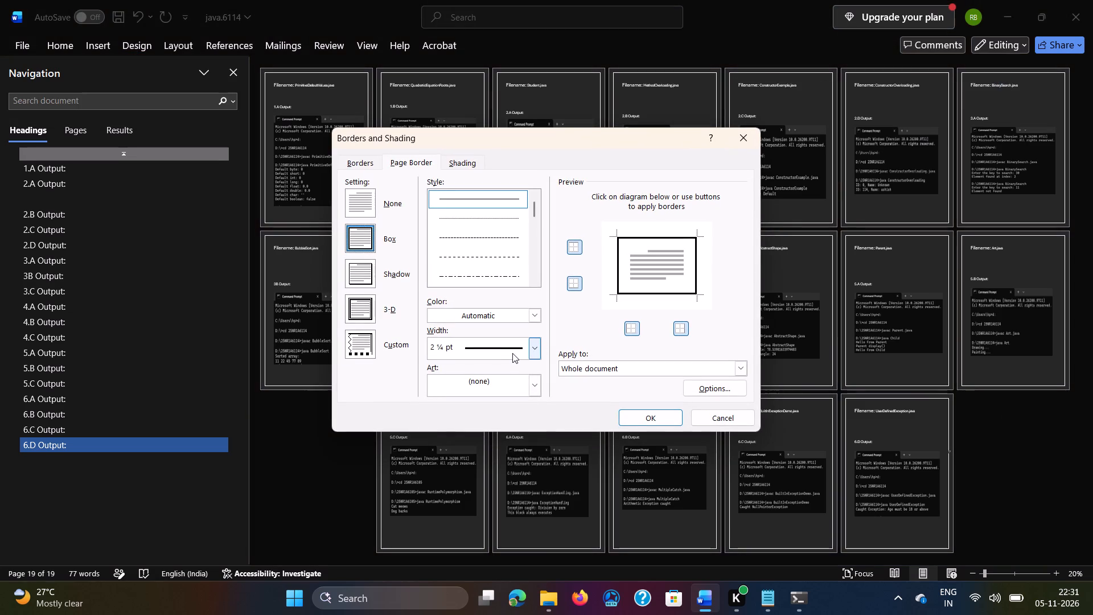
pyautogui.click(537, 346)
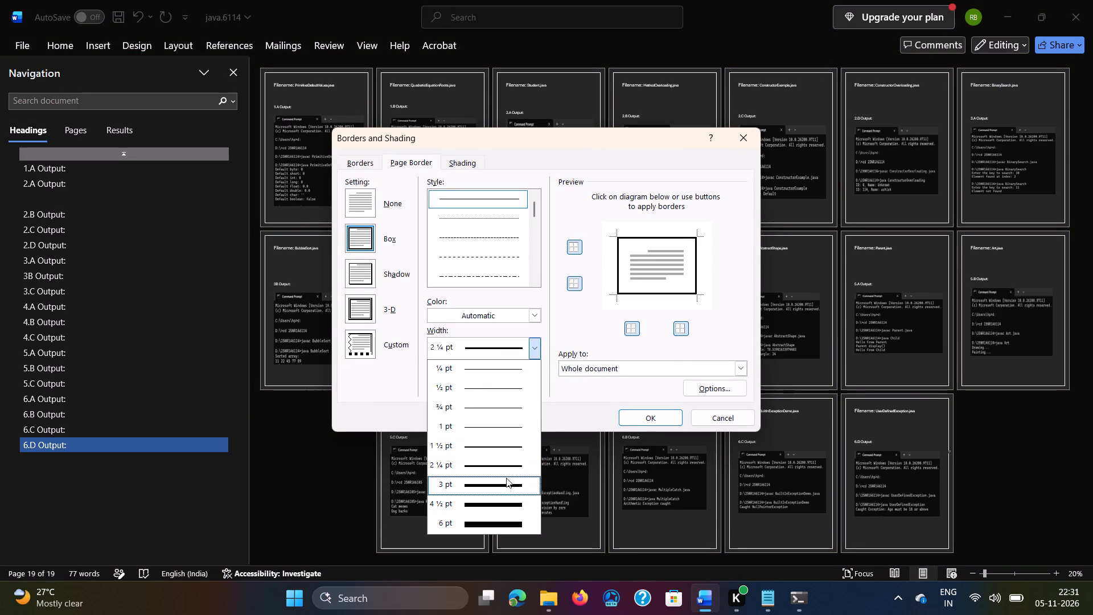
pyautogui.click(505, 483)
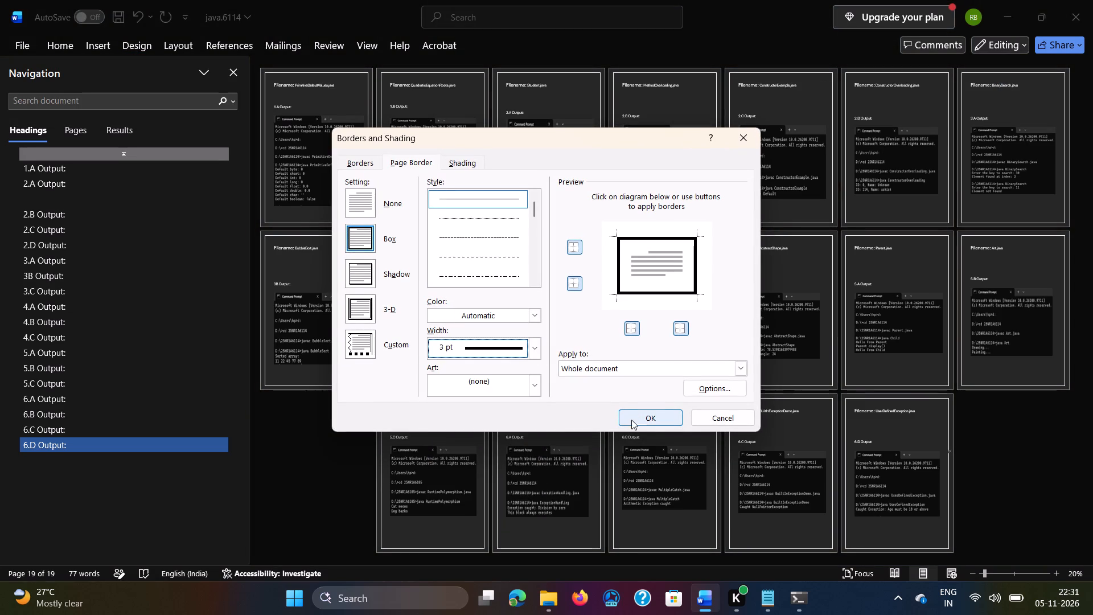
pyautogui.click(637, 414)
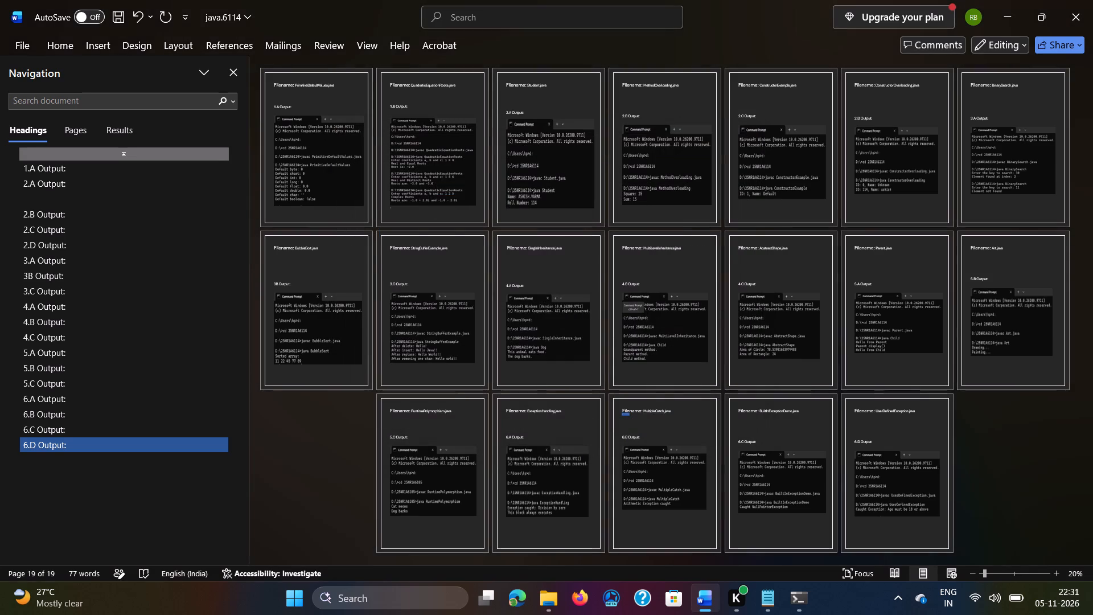
# Set the whole document's page border width to 4 ½ pt.
pyautogui.keyDown('ctrl'); pyautogui.scroll(1, 637, 414); pyautogui.keyUp('ctrl')
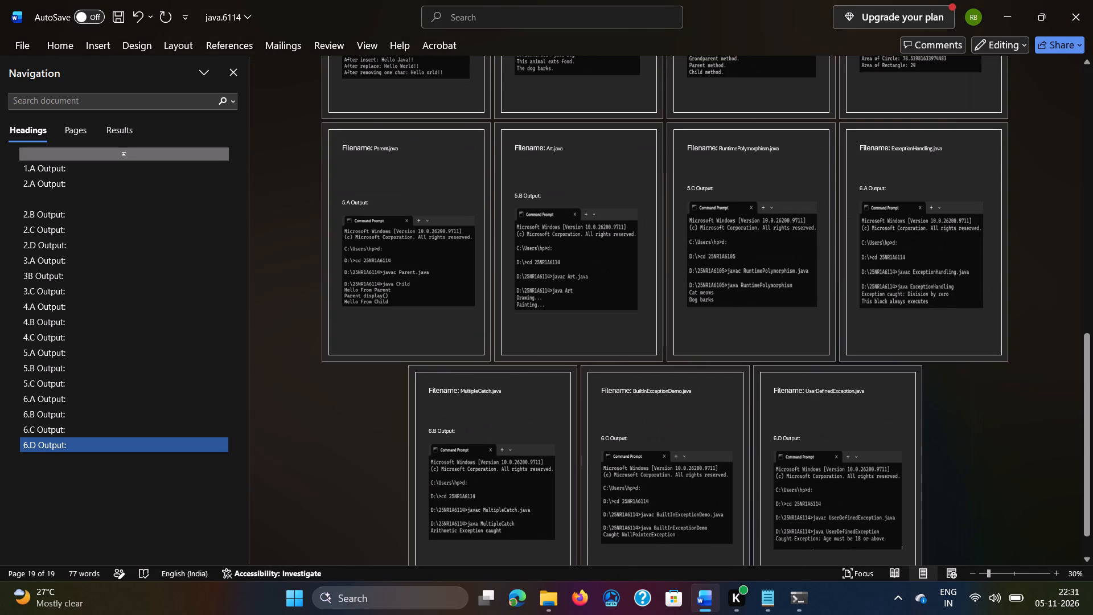
pyautogui.scroll(3, 637, 414)
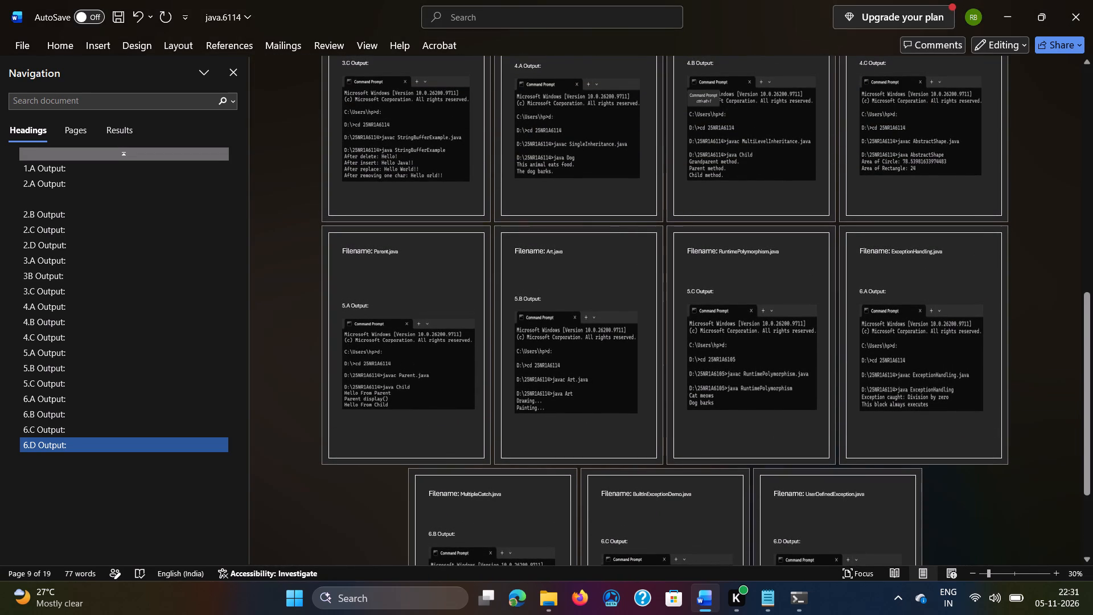
pyautogui.click(100, 48)
pyautogui.click(128, 42)
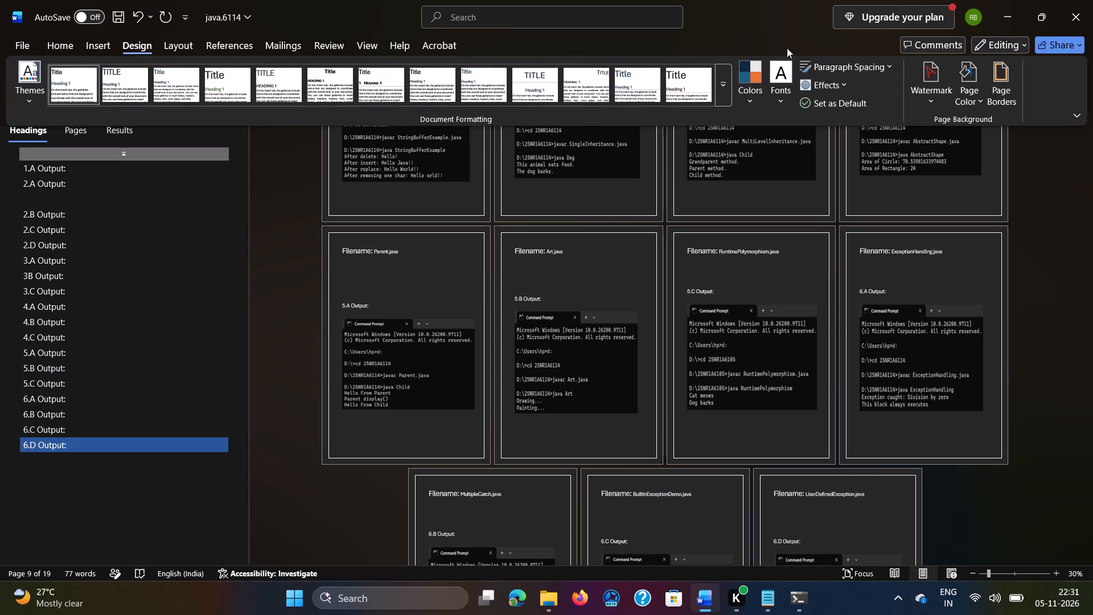
pyautogui.click(1004, 84)
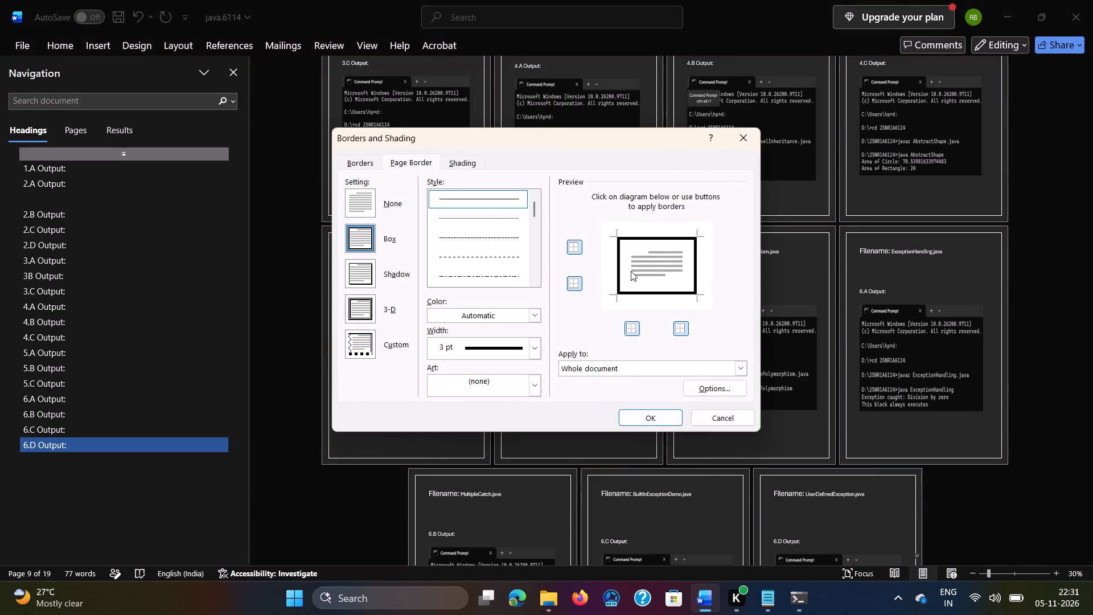
pyautogui.click(531, 351)
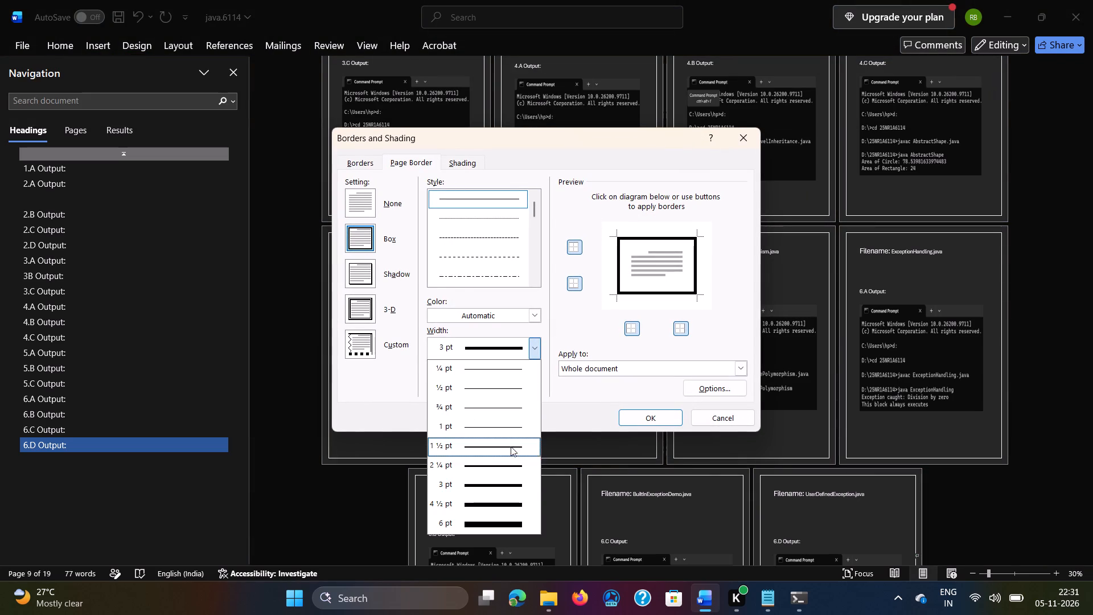
pyautogui.click(492, 497)
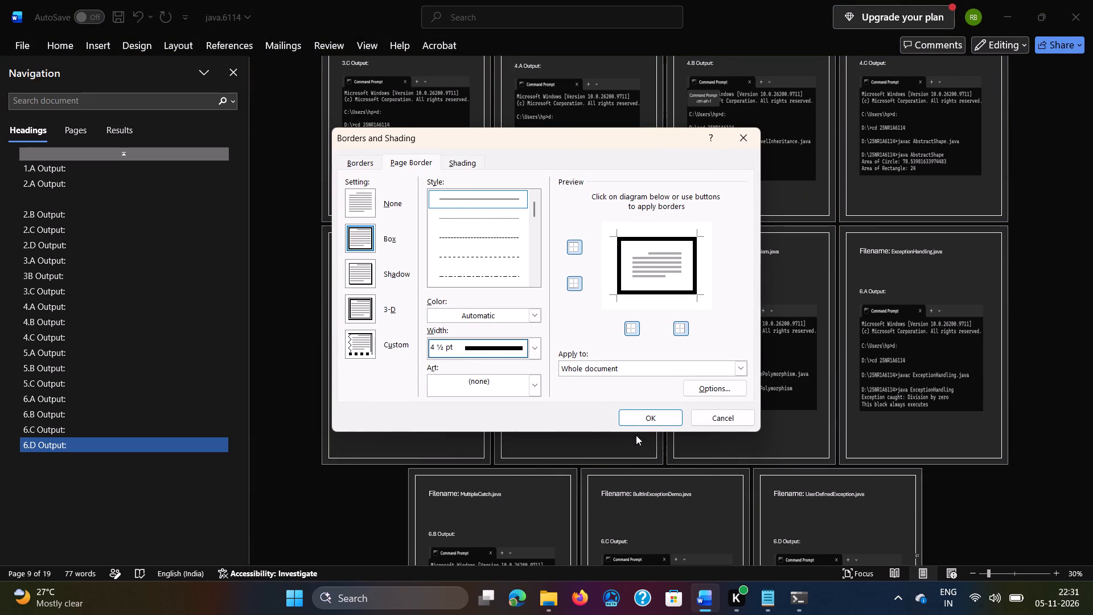
pyautogui.click(663, 412)
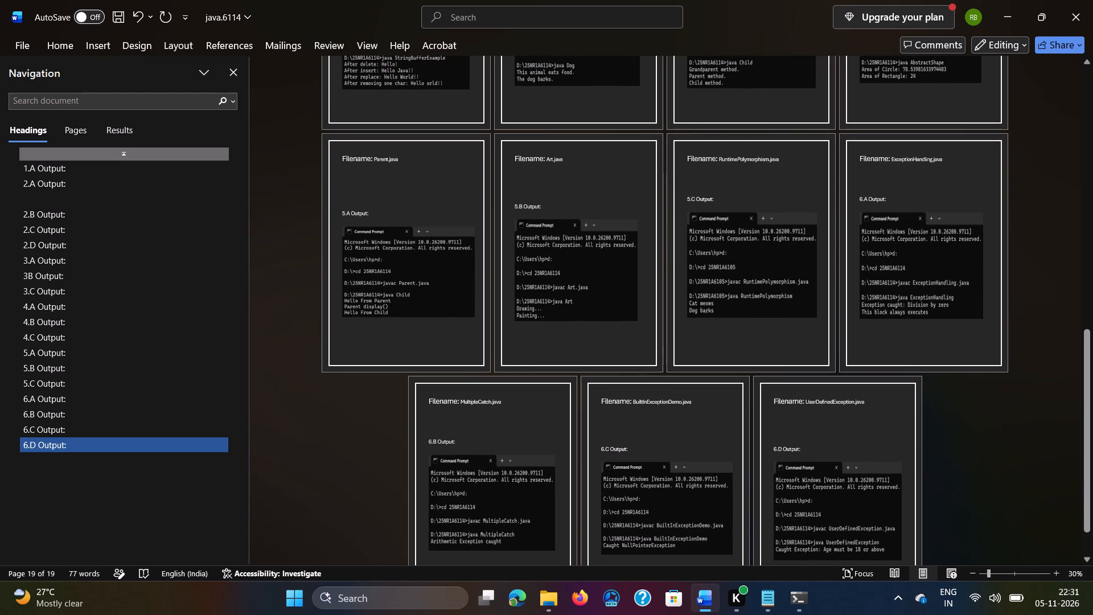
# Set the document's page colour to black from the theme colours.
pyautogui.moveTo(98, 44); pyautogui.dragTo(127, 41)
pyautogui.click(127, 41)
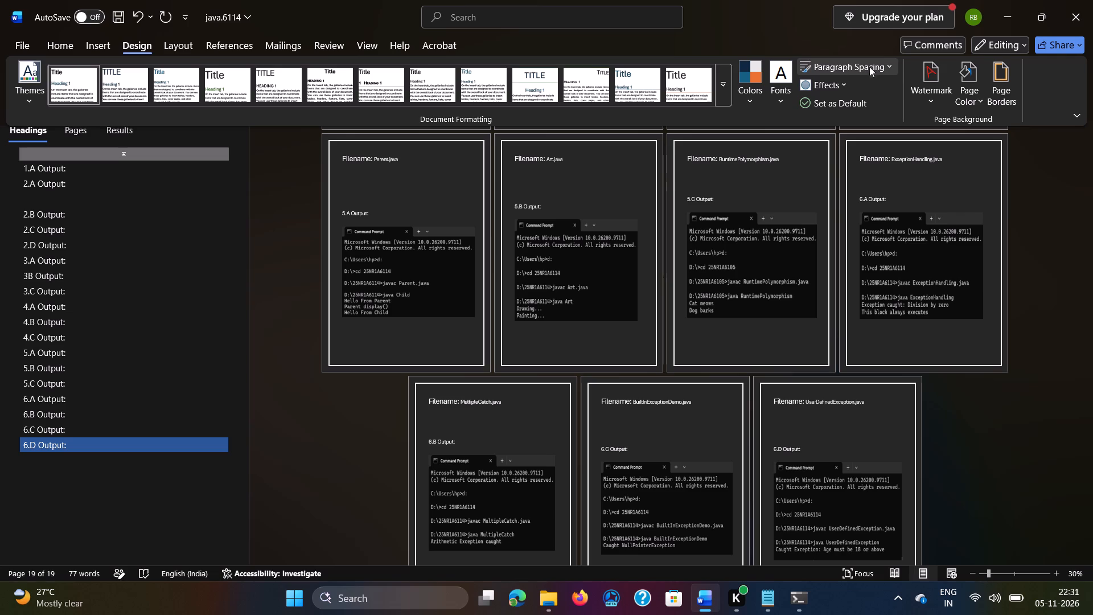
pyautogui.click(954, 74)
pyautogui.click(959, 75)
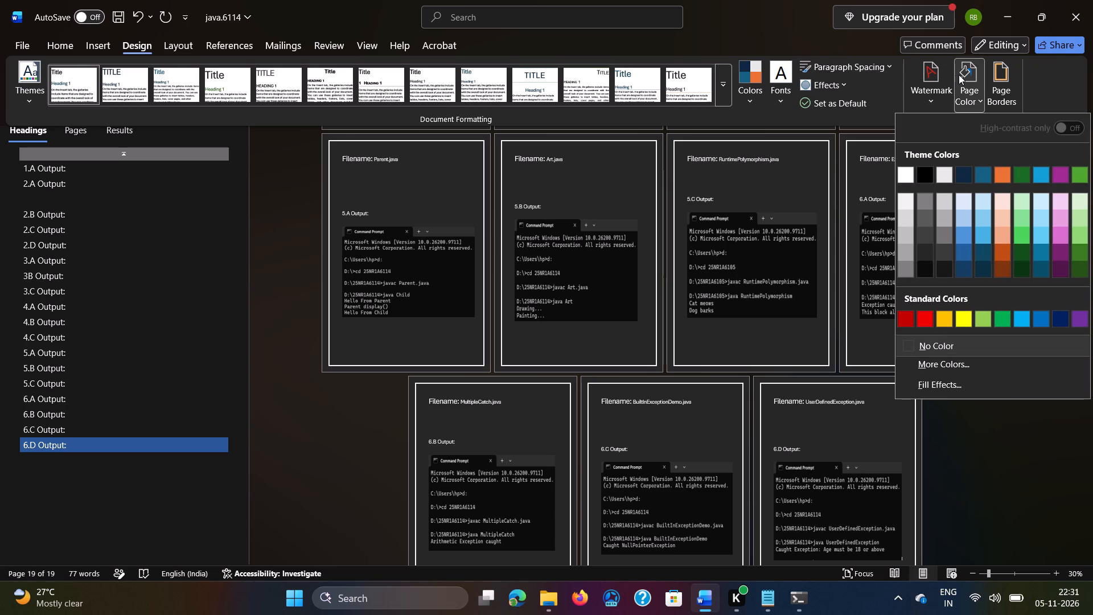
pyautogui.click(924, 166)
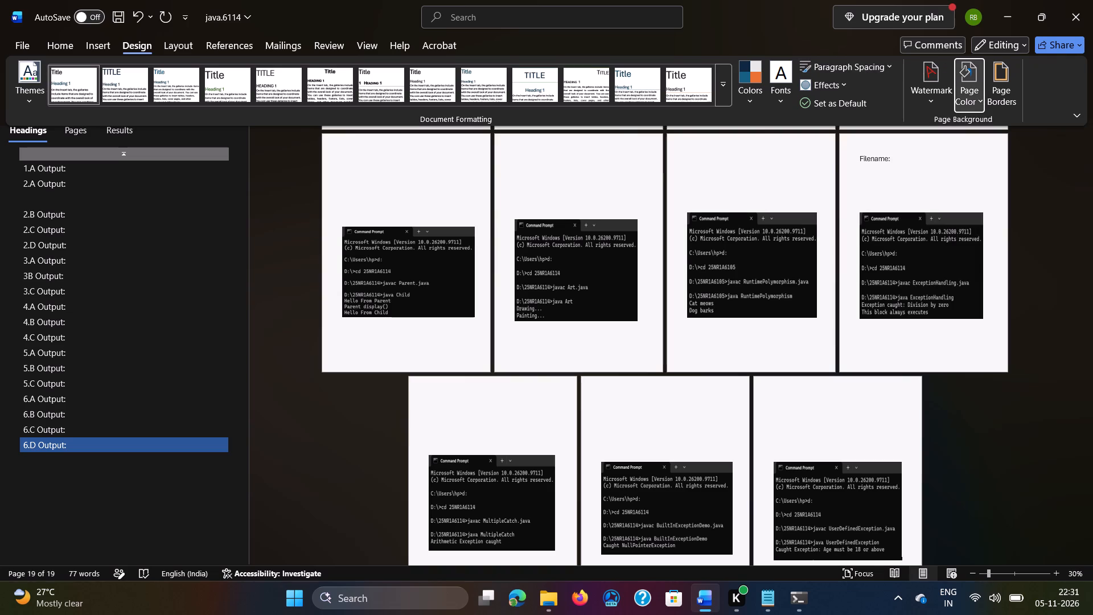
# Set the document's page colour to white from the theme colours.
pyautogui.click(975, 94)
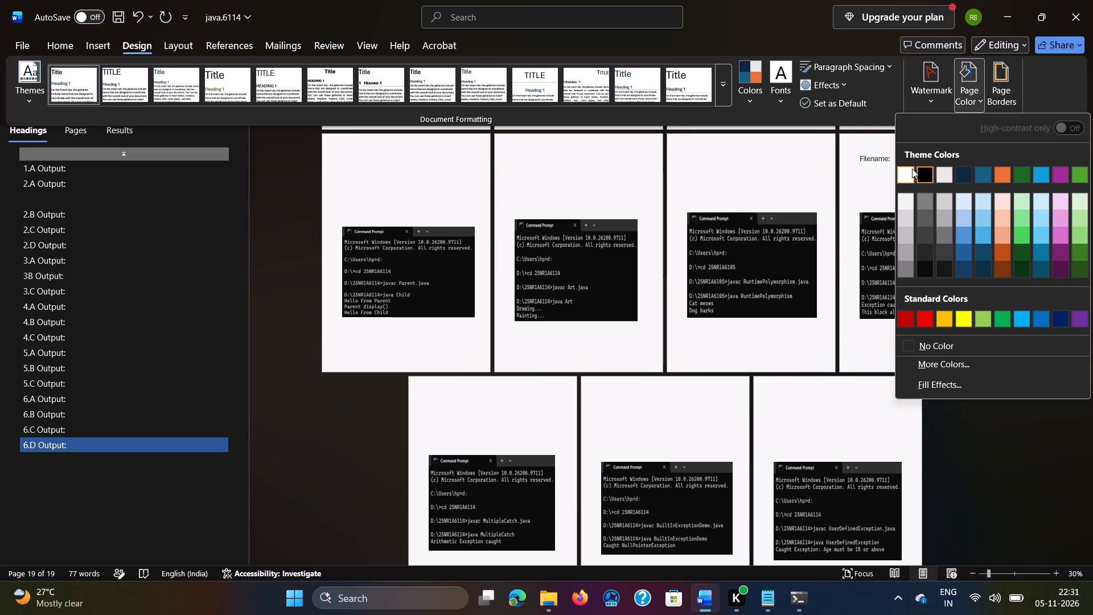
pyautogui.click(908, 170)
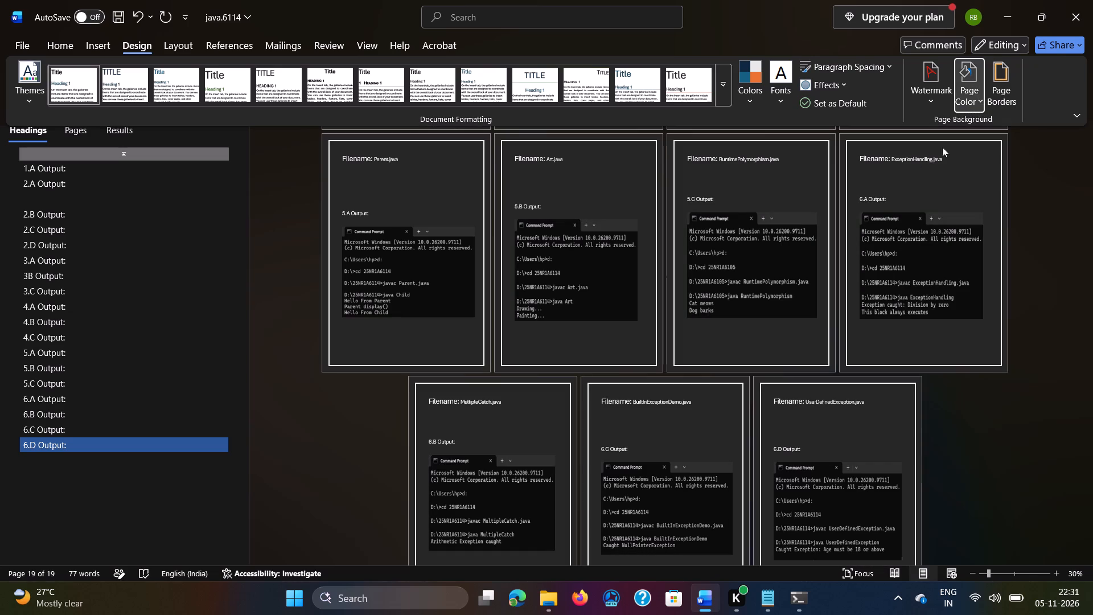
# Print the whole document with Microsoft Print to PDF, saving the output as java.6114 in the project folder on drive D.
pyautogui.click(15, 47)
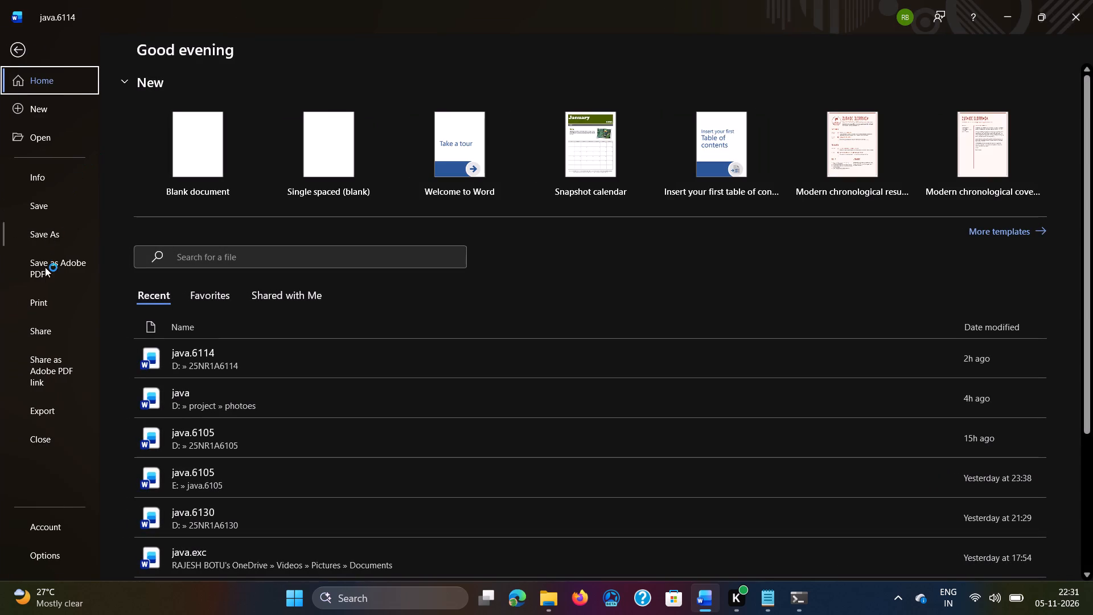
pyautogui.click(44, 300)
pyautogui.click(44, 300)
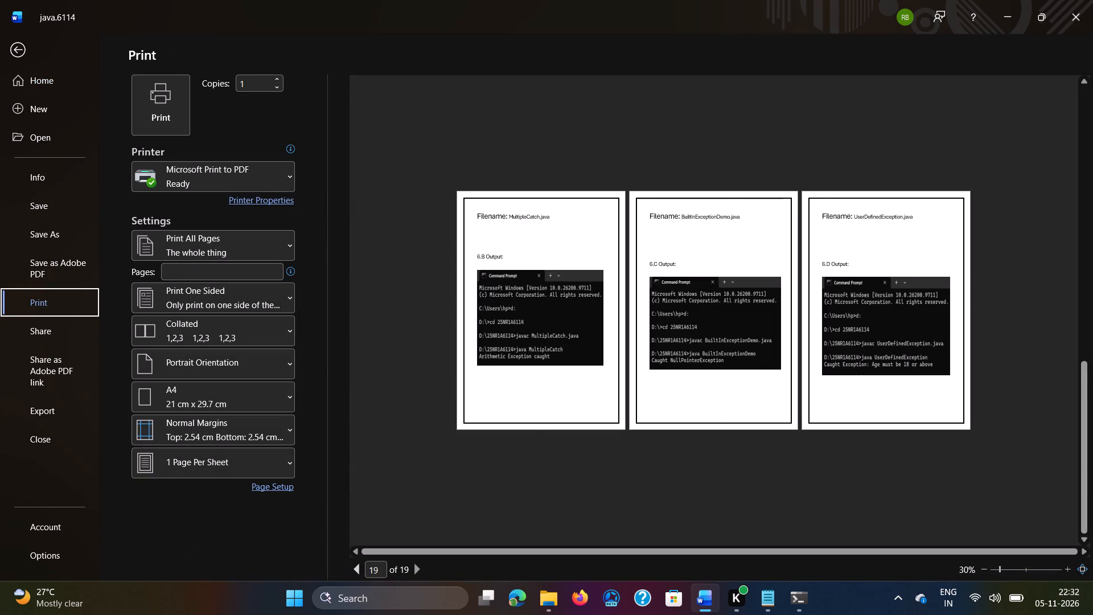
pyautogui.scroll(6, 399, 310)
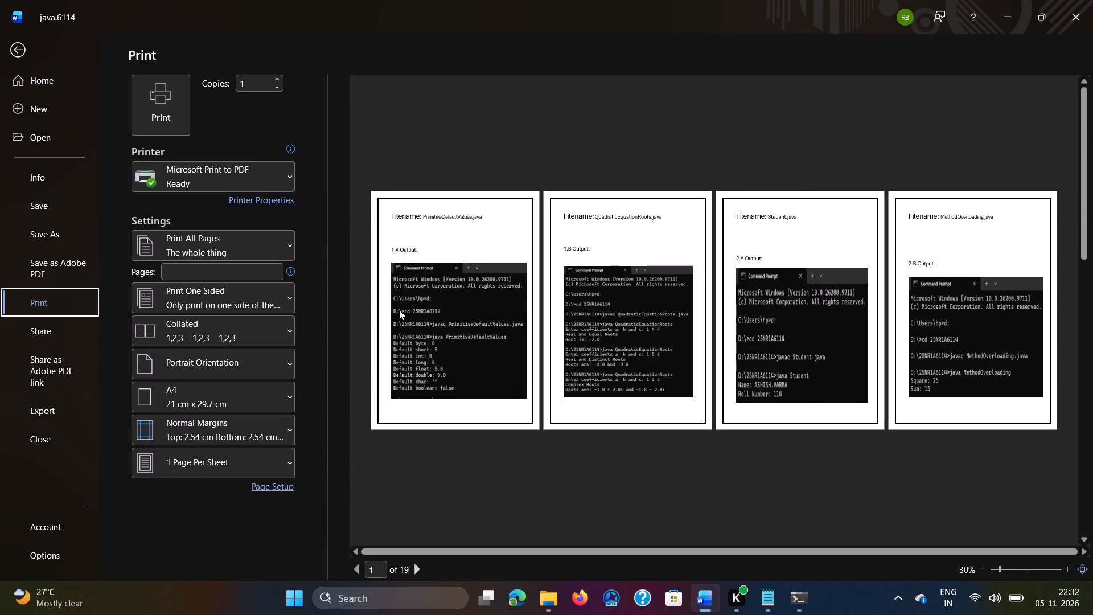
pyautogui.scroll(2, 399, 310)
pyautogui.click(162, 118)
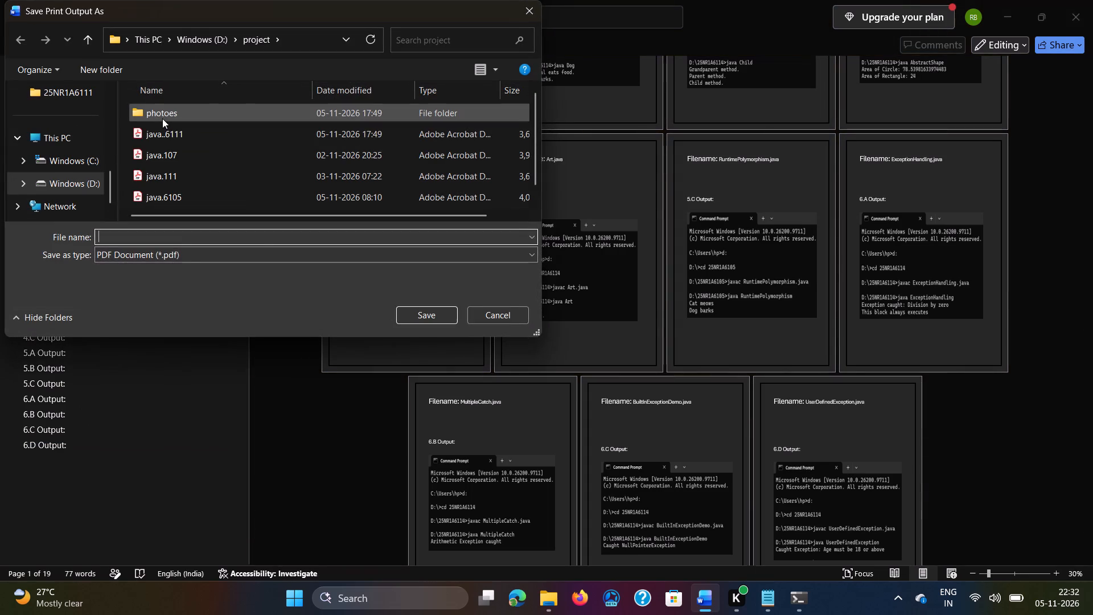
pyautogui.click(200, 232)
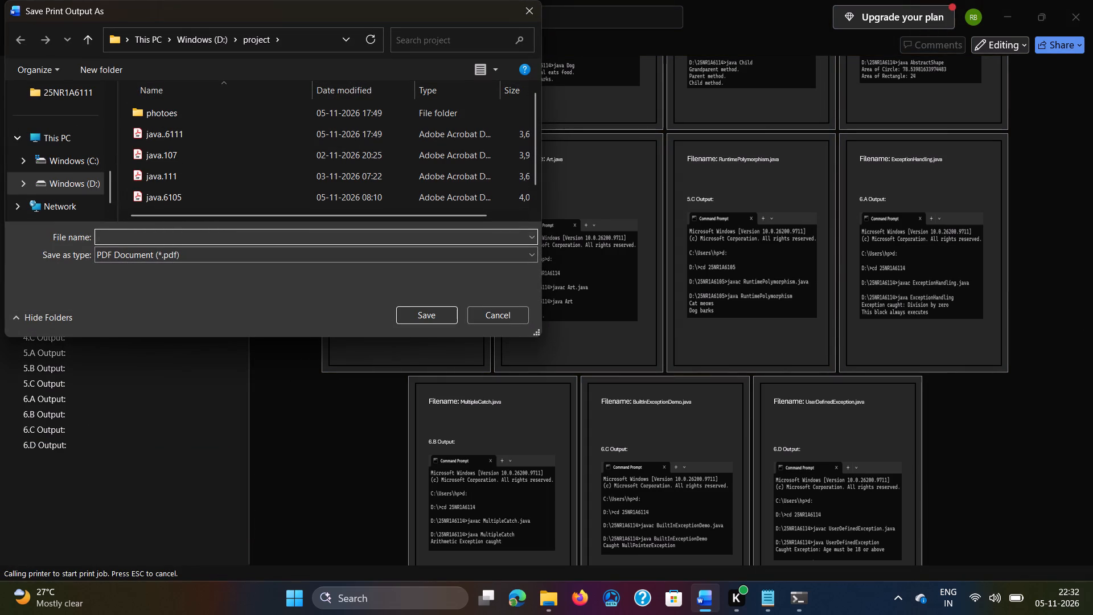
pyautogui.write('java')
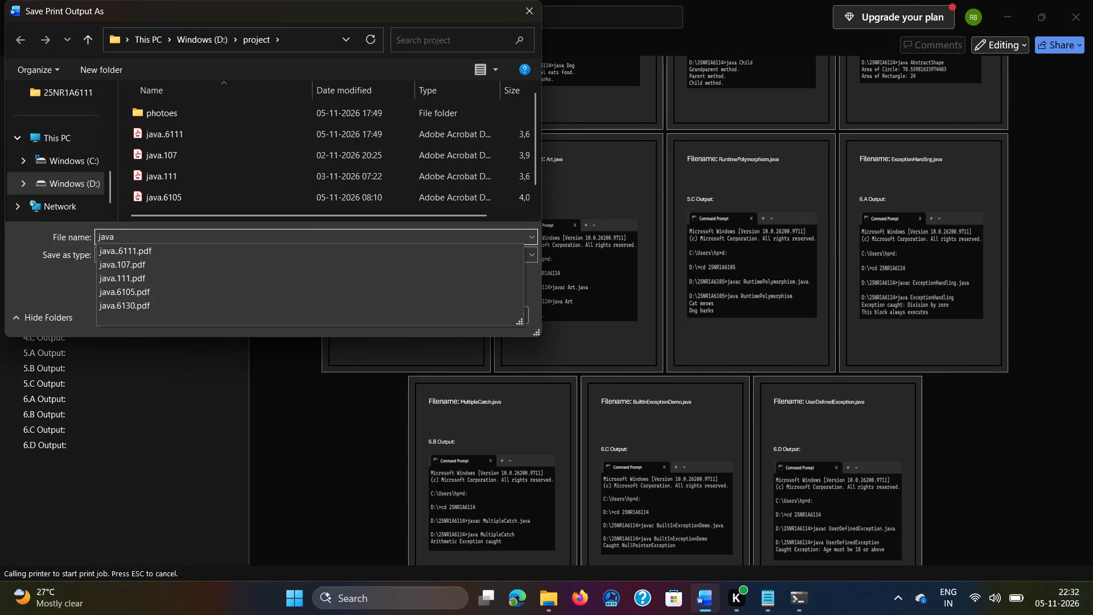
pyautogui.press('.')
pyautogui.write('6114')
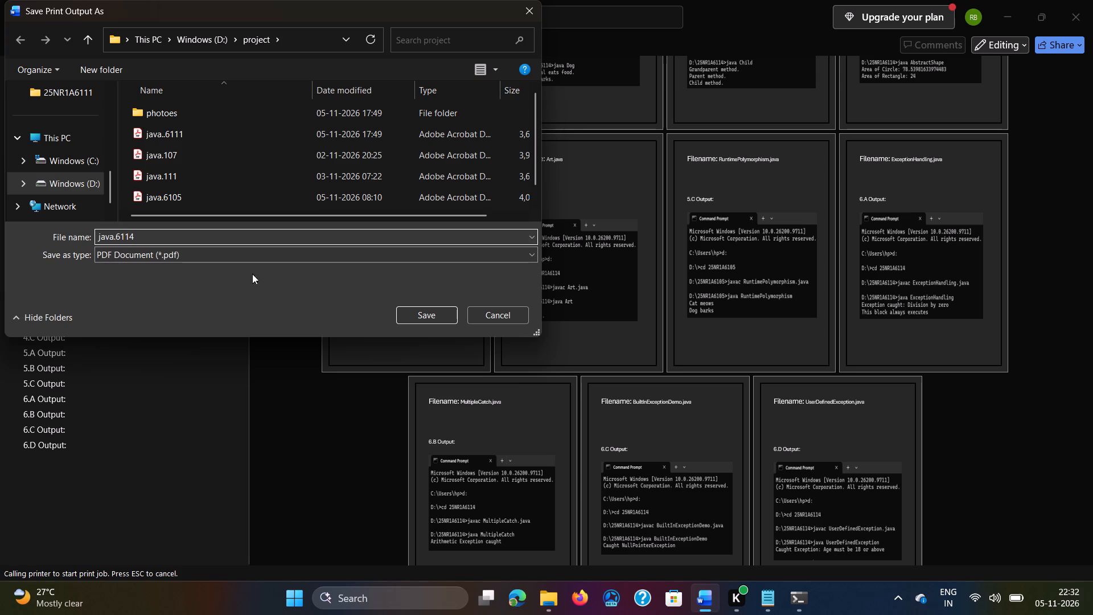
pyautogui.click(427, 309)
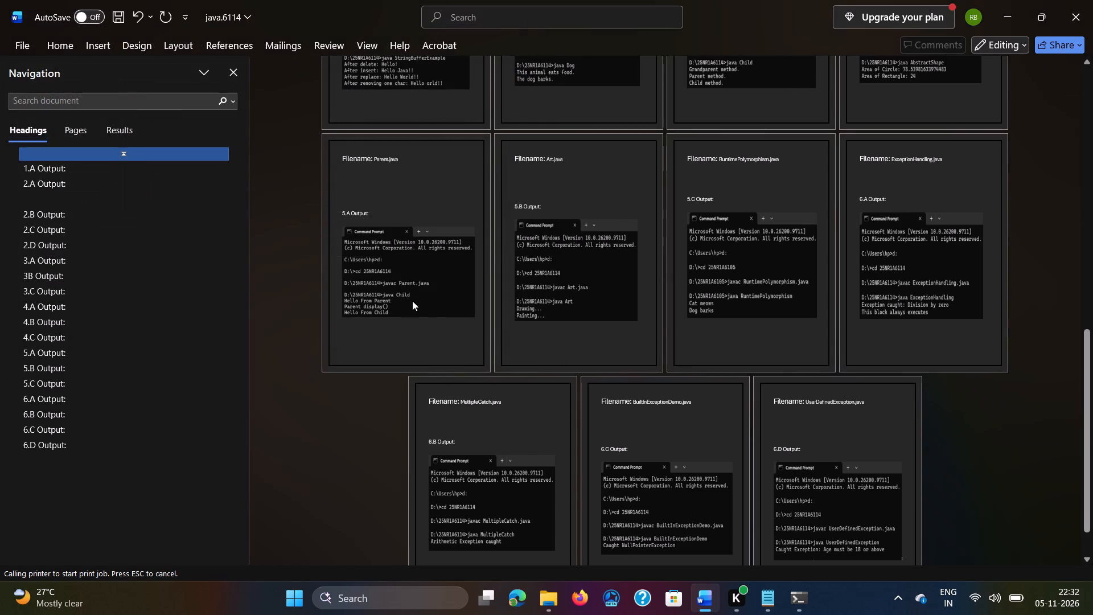
# Save the java.6114 Word document.
pyautogui.tripleClick(117, 19)
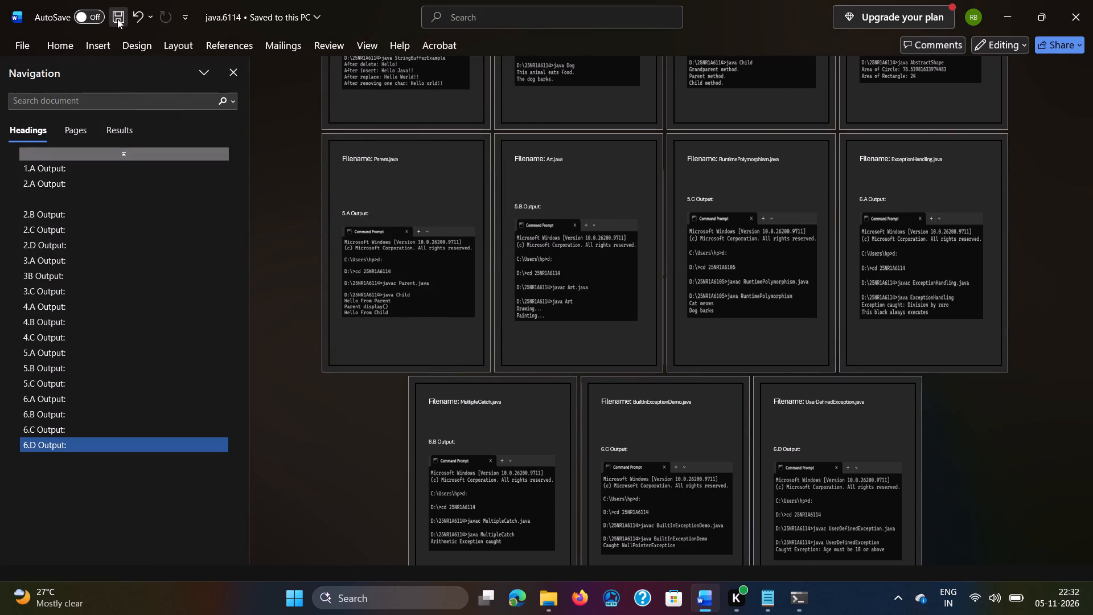
pyautogui.doubleClick(117, 19)
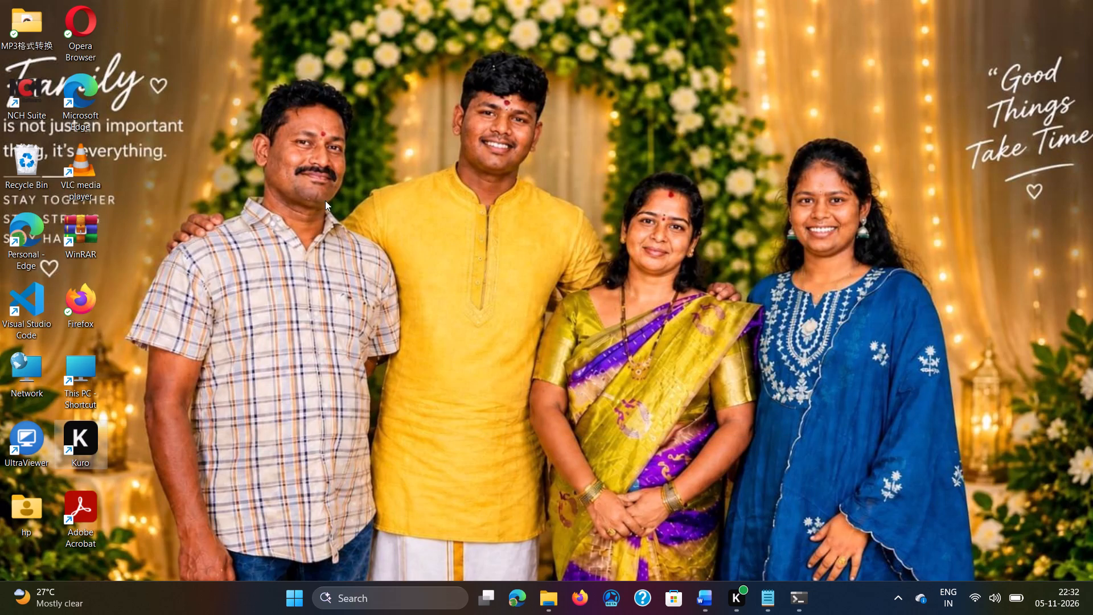
# Switch to File Explorer and copy the java.6114 PDF from the project folder.
pyautogui.click(548, 604)
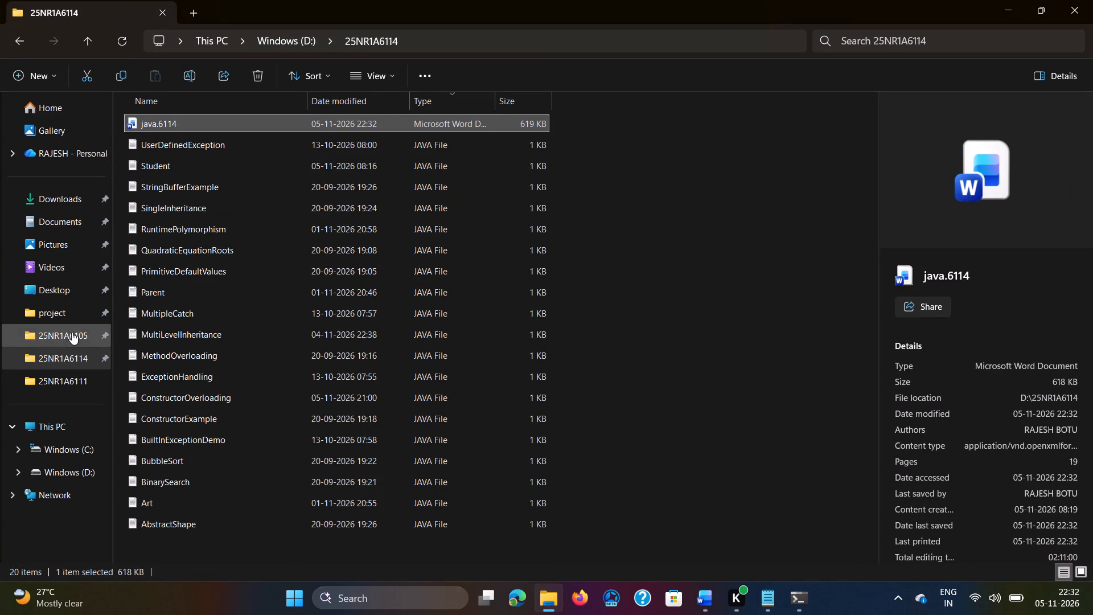
pyautogui.doubleClick(70, 313)
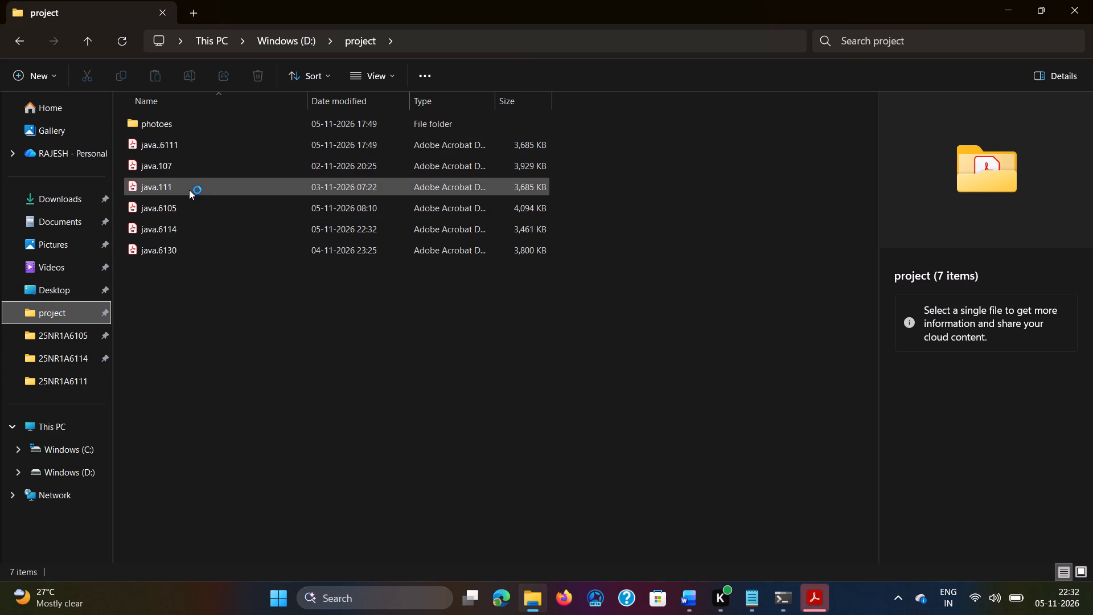
pyautogui.click(184, 224)
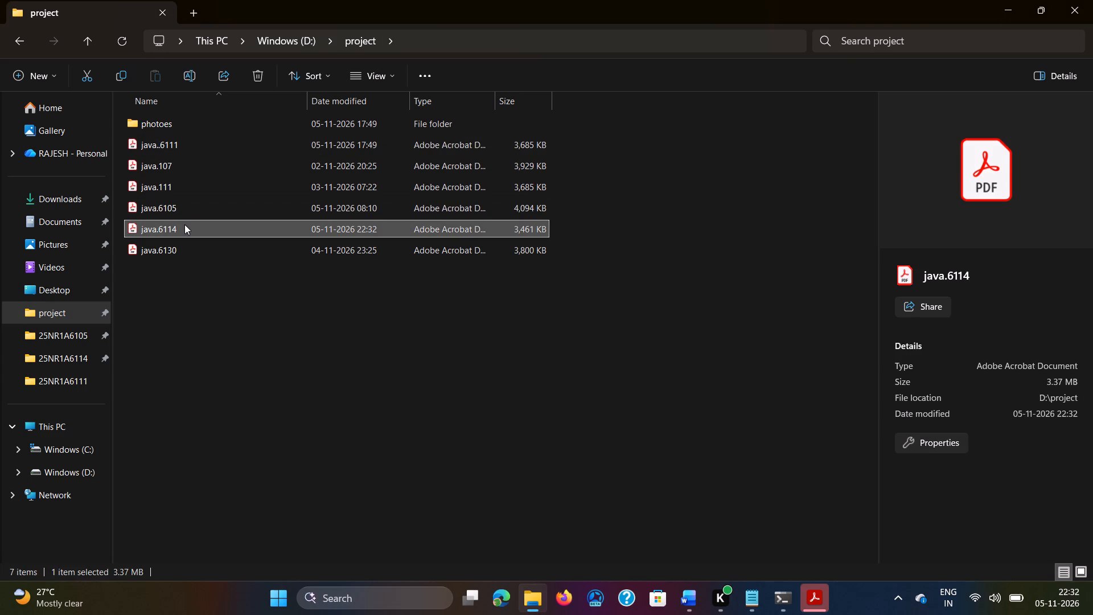
pyautogui.hotkey('ctrl', 'c')
pyautogui.hotkey('ctrl', 'c')
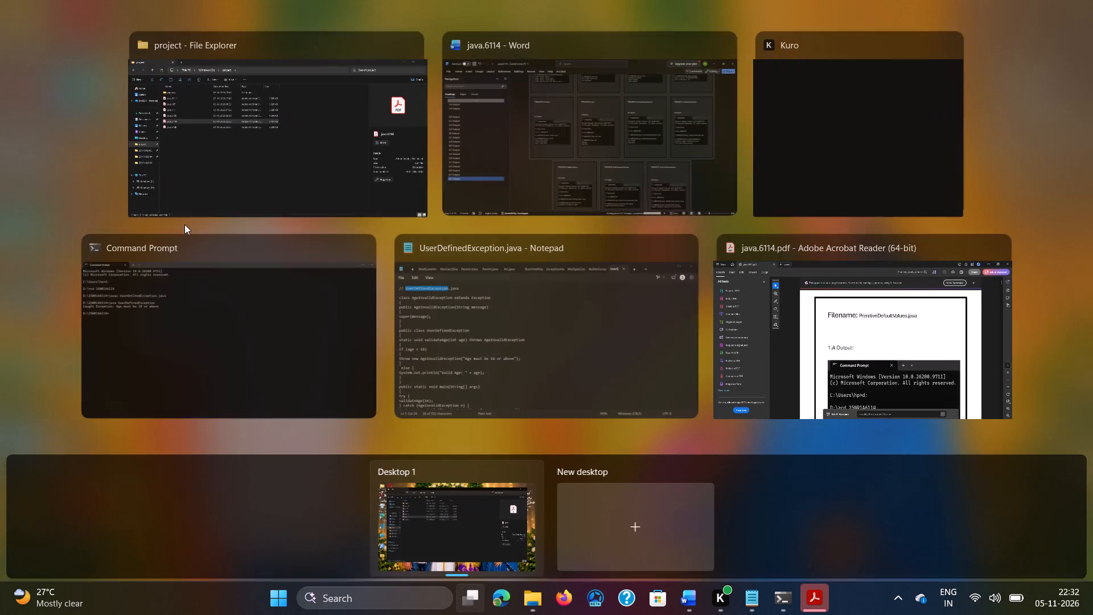